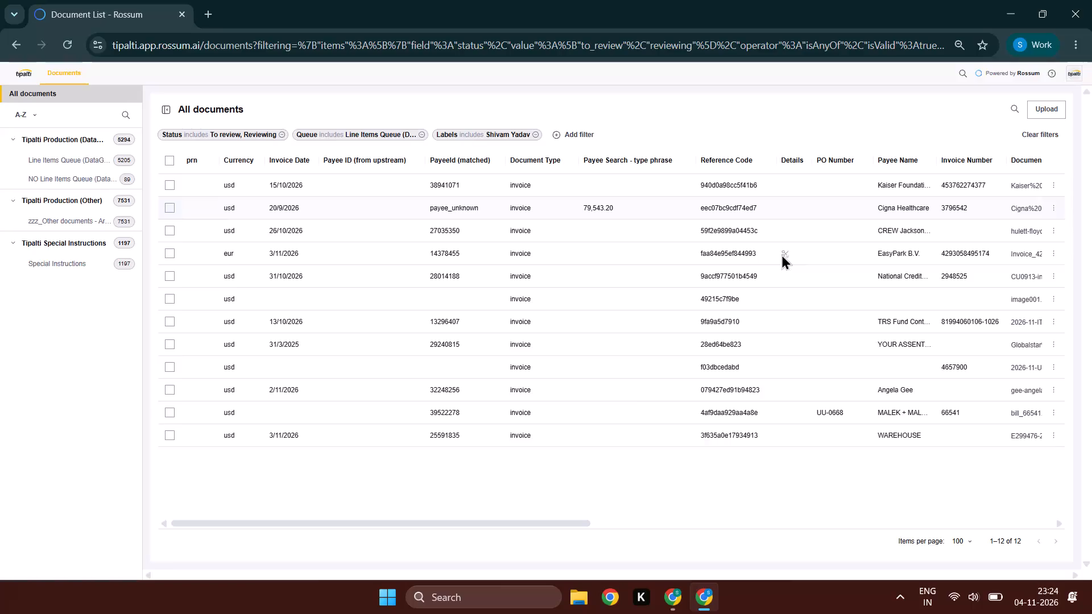
Open the Kaiser Permanente invoice for payer Sugarfina from the document list.
left_click_drag(556, 526, 1091, 515)
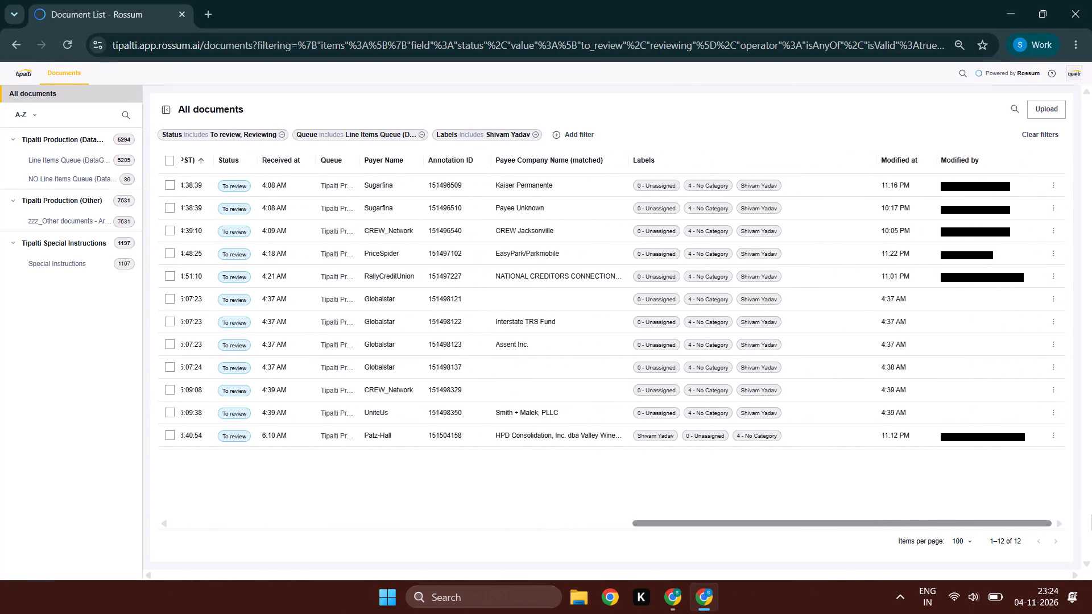
left_click_drag(1091, 515, 627, 434)
scroll(944, 298, "up", 8)
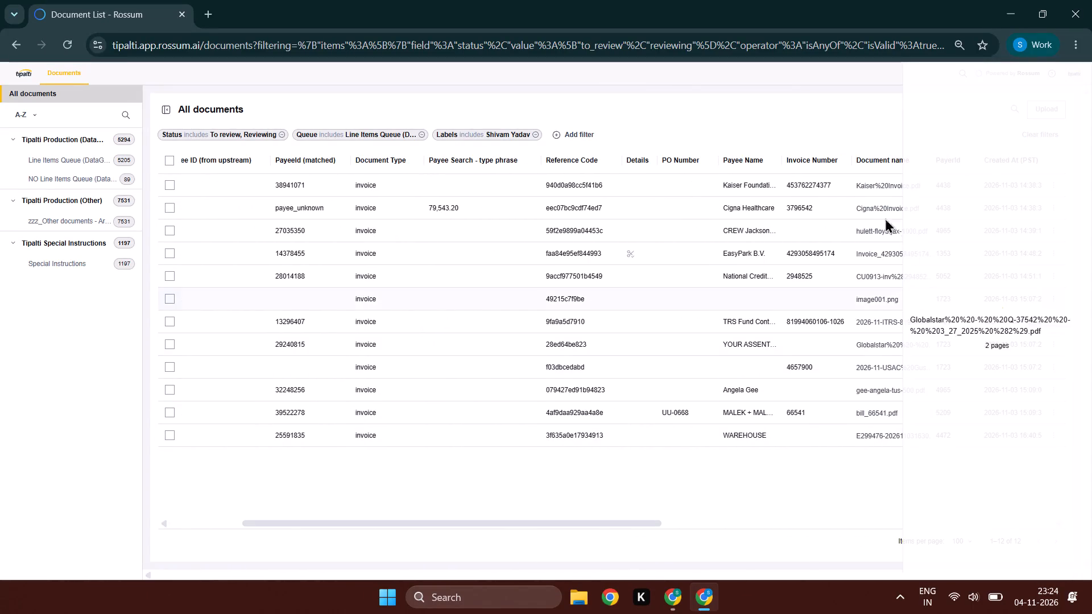
left_click(872, 182)
key("alt+Tab")
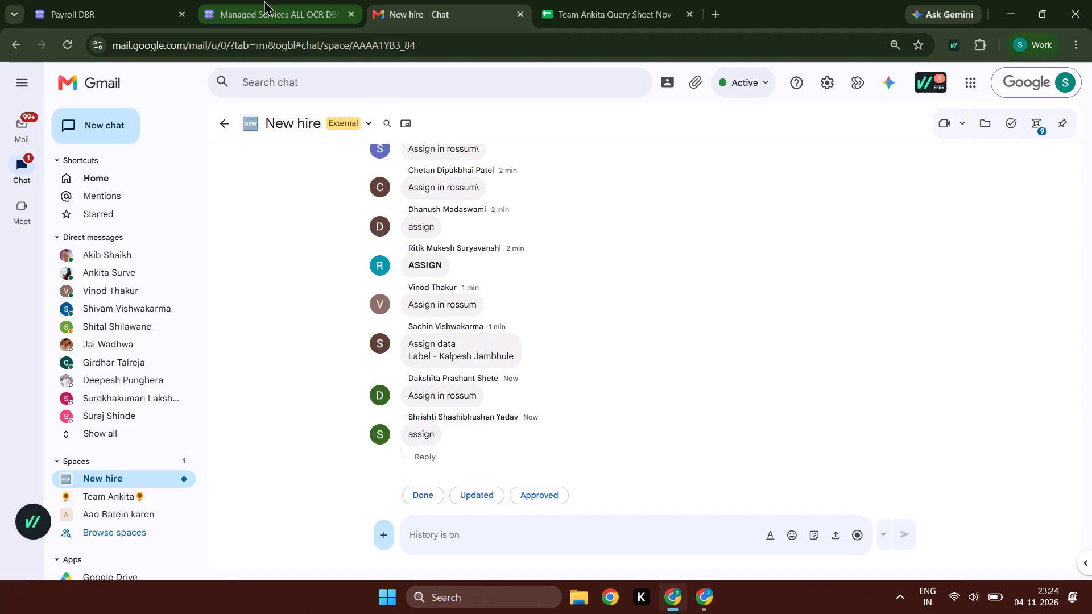
key("alt+Tab")
Go through the Kaiser invoice's basic information fields, from invoice number to payer entity ID, to validate them.
left_click(154, 173)
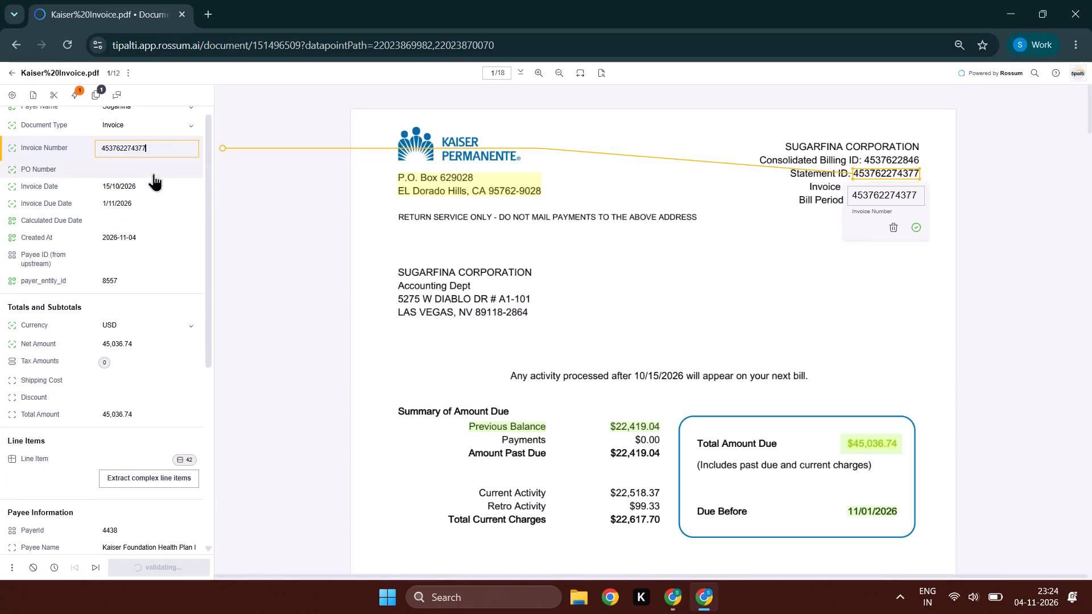
key("Tab")
key("Tab")
key("Tab")
key("Tab")
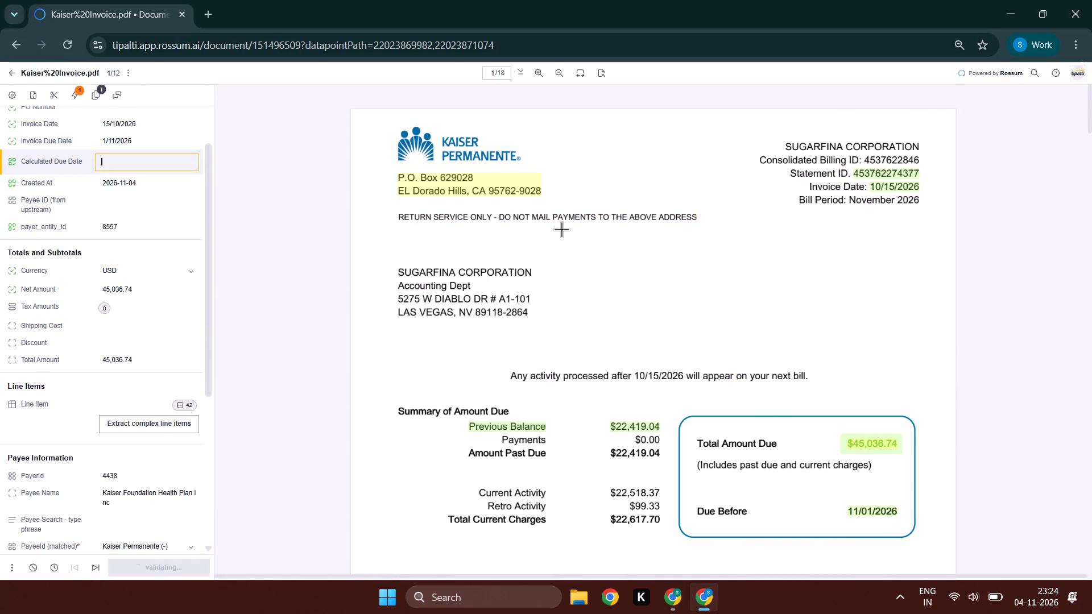
scroll(560, 231, "down", 1)
key("Tab")
key("Tab")
key("Tab")
Validate the Kaiser invoice's currency, net amount, tax, shipping, discount and total amount fields.
key("Tab")
key("Tab")
key("Tab")
key("Tab")
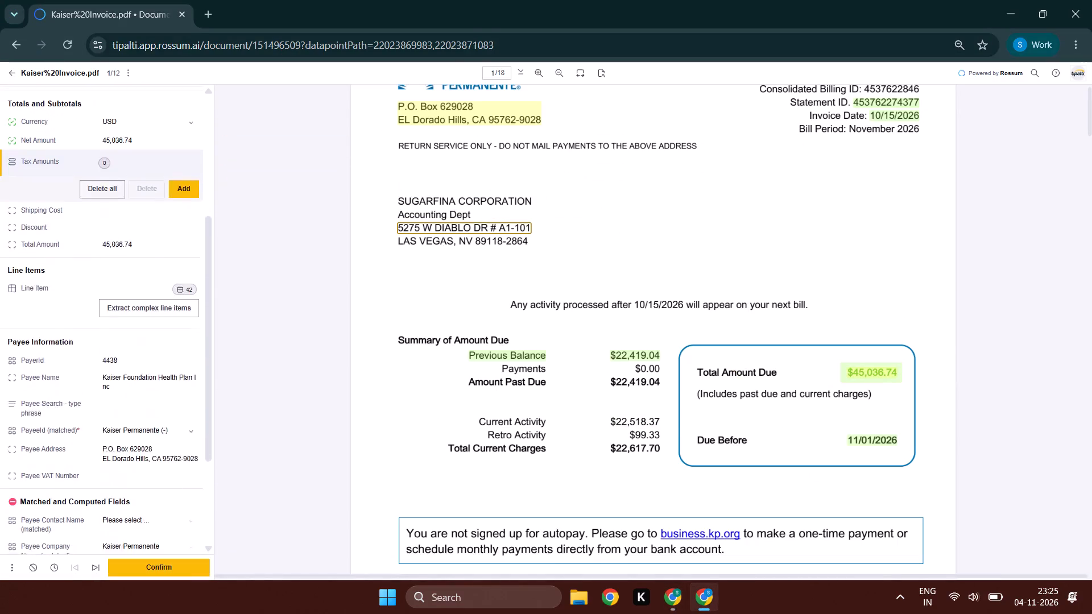
key("Tab")
key("Tab")
Review the Kaiser invoice's extracted line items against the membership detail pages of the document.
key("Tab")
key("Tab")
key("Tab")
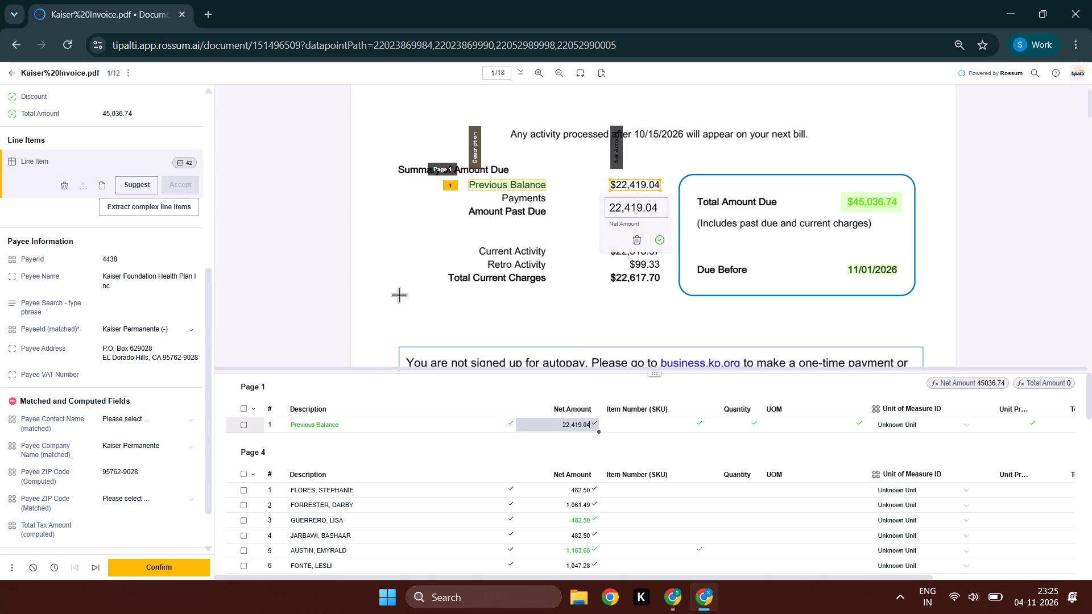
key("Tab")
scroll(425, 256, "down", 10)
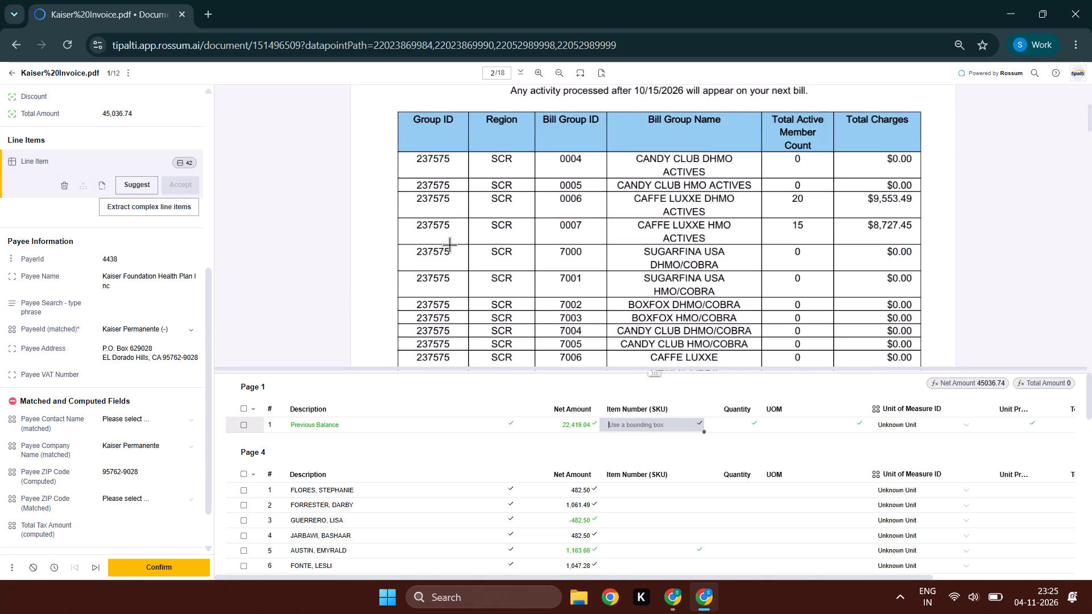
scroll(449, 244, "down", 12)
scroll(448, 249, "down", 12)
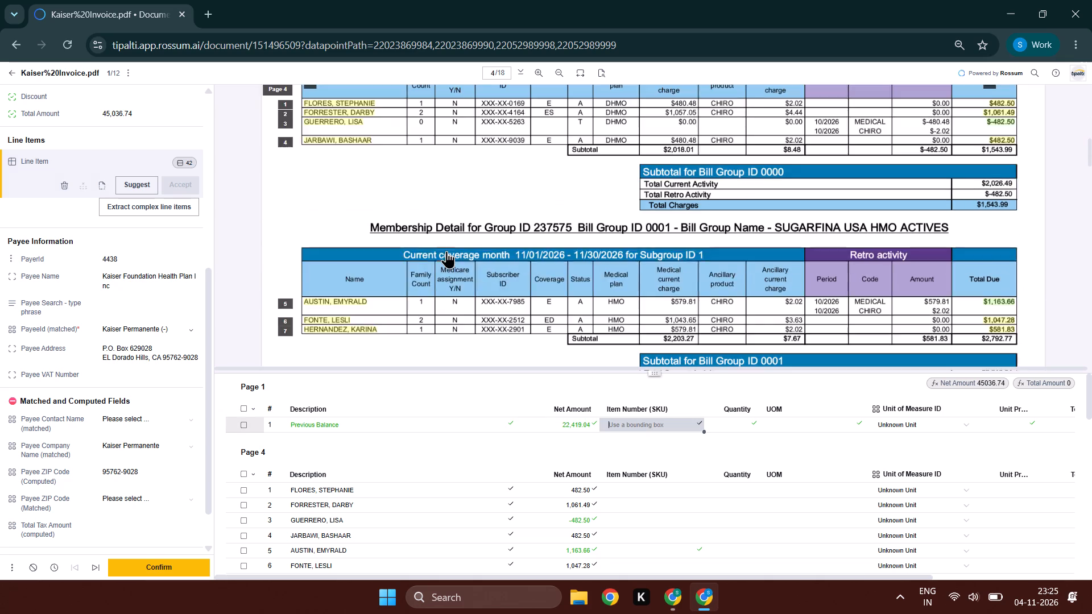
scroll(446, 251, "up", 1)
scroll(473, 428, "down", 3)
scroll(505, 280, "down", 1)
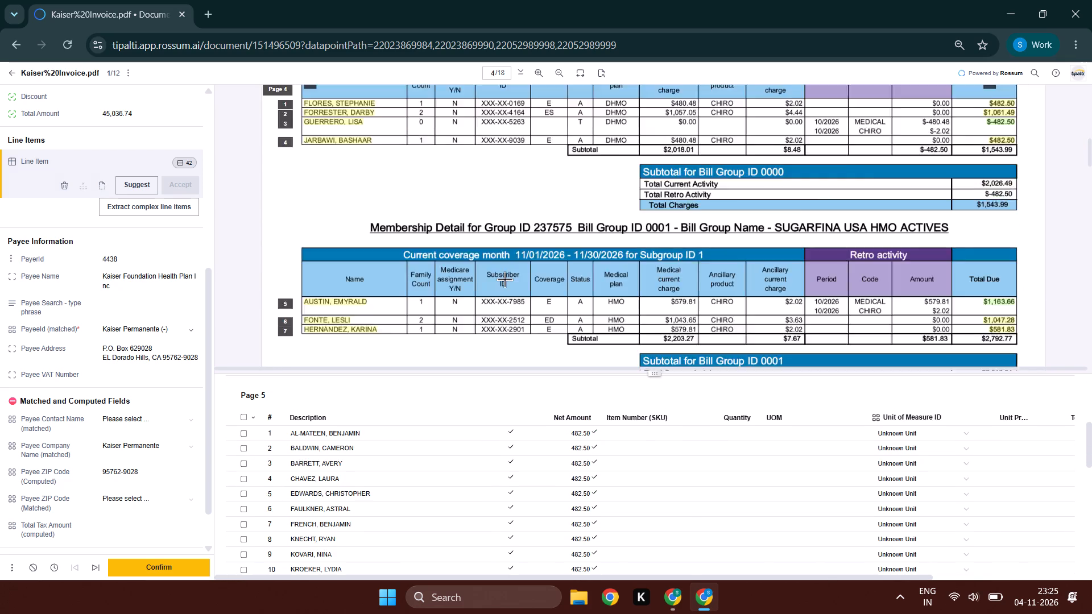
scroll(504, 279, "down", 9)
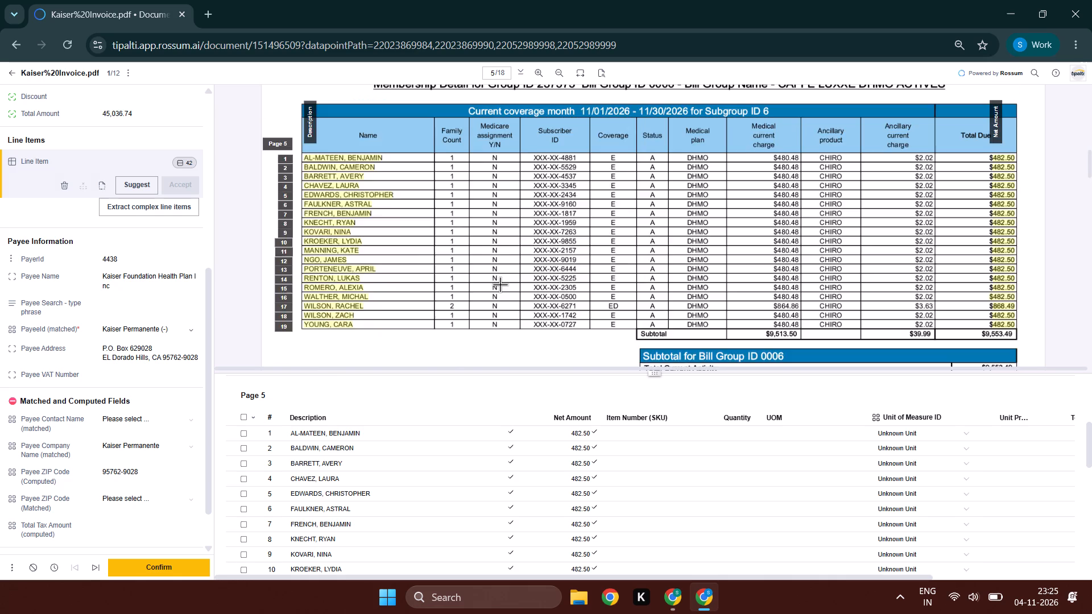
scroll(500, 284, "down", 16)
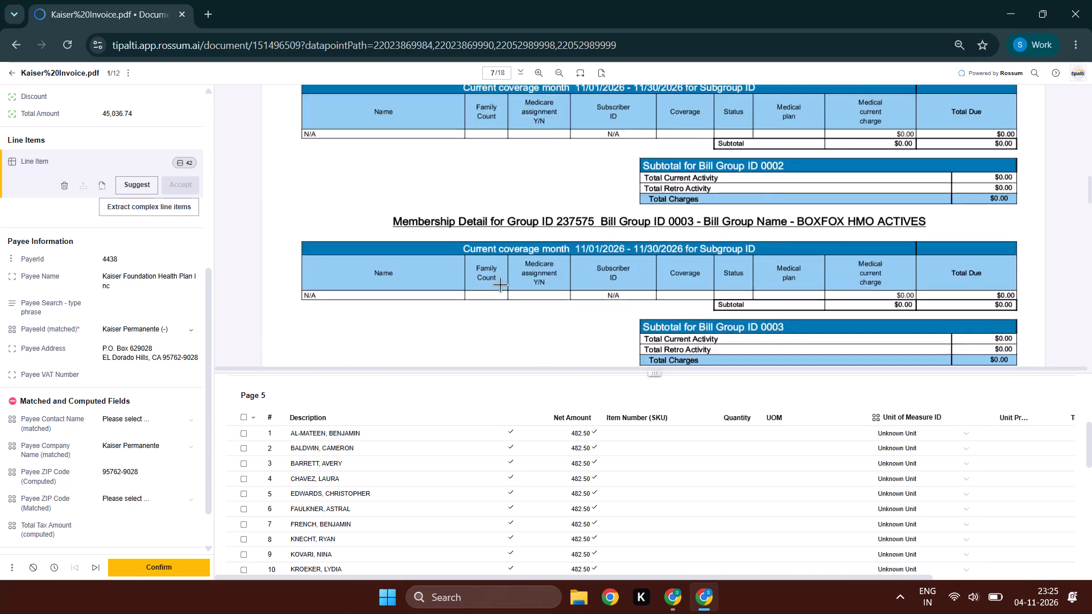
scroll(500, 284, "down", 2)
scroll(498, 432, "down", 13)
Validate the Kaiser invoice's payee name, payee search phrase, matched payee and payee address fields.
left_click(150, 288)
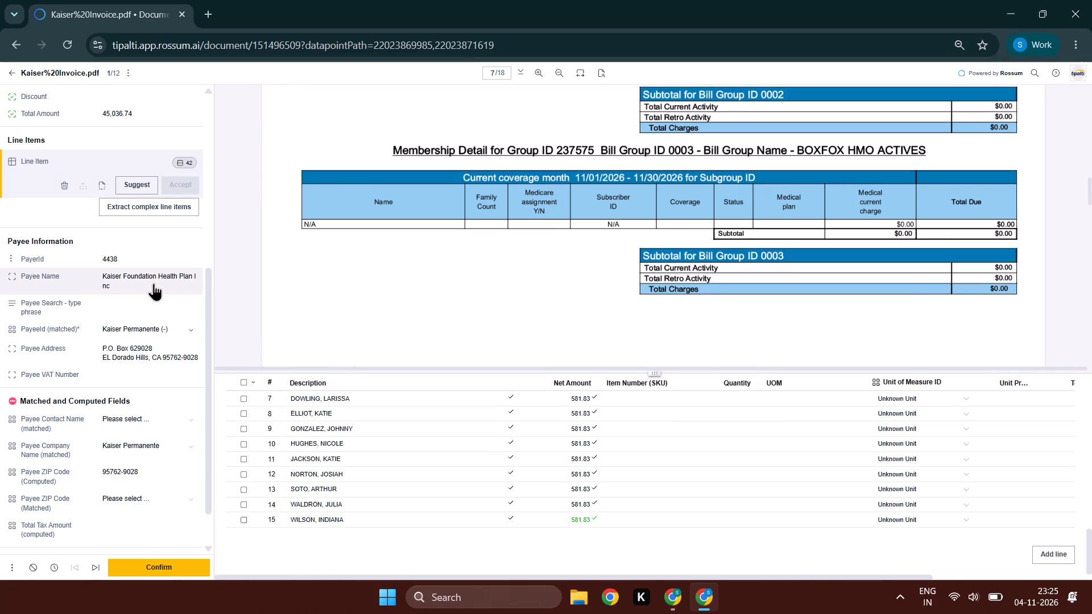
key("Tab")
key("Tab")
key("Tab")
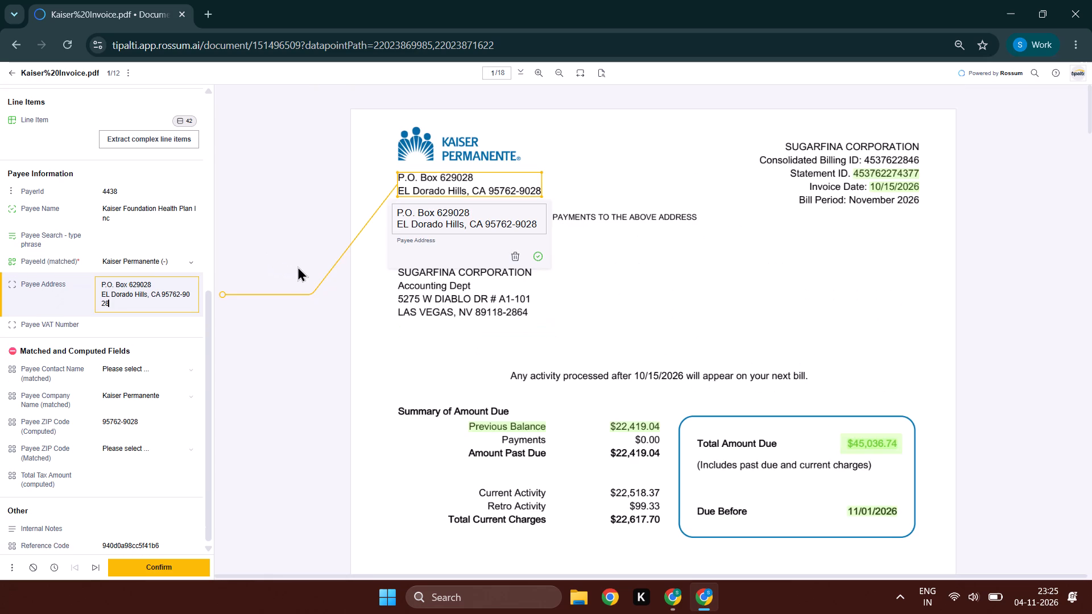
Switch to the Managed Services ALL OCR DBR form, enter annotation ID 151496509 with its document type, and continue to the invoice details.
double_click(271, 39)
key("ctrl+c")
key("ctrl+c")
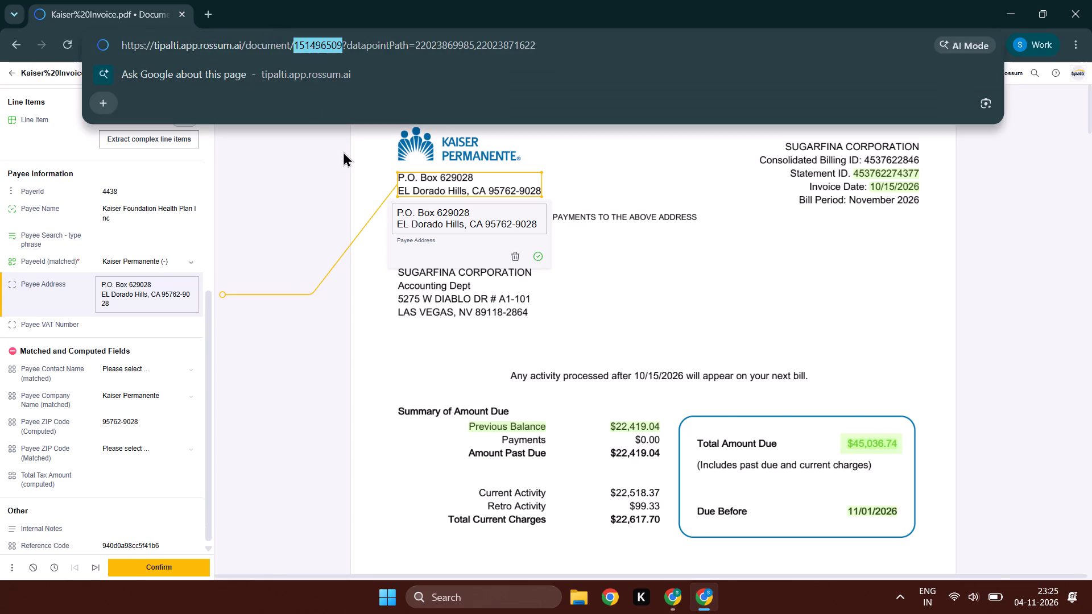
key("alt+Tab")
left_click(287, 0)
key("ctrl+v")
left_click(428, 361)
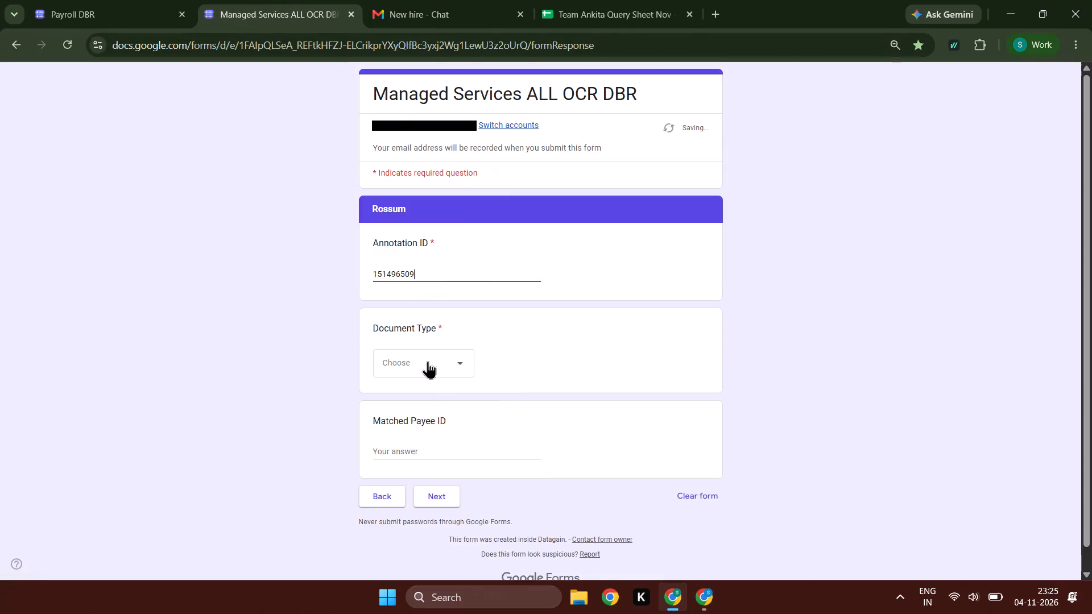
left_click(425, 388)
left_click(412, 499)
left_click(422, 500)
Return to the Kaiser invoice in Rossum and change its document type to Other.
key("alt+Tab")
scroll(23, 244, "up", 8)
left_click(122, 156)
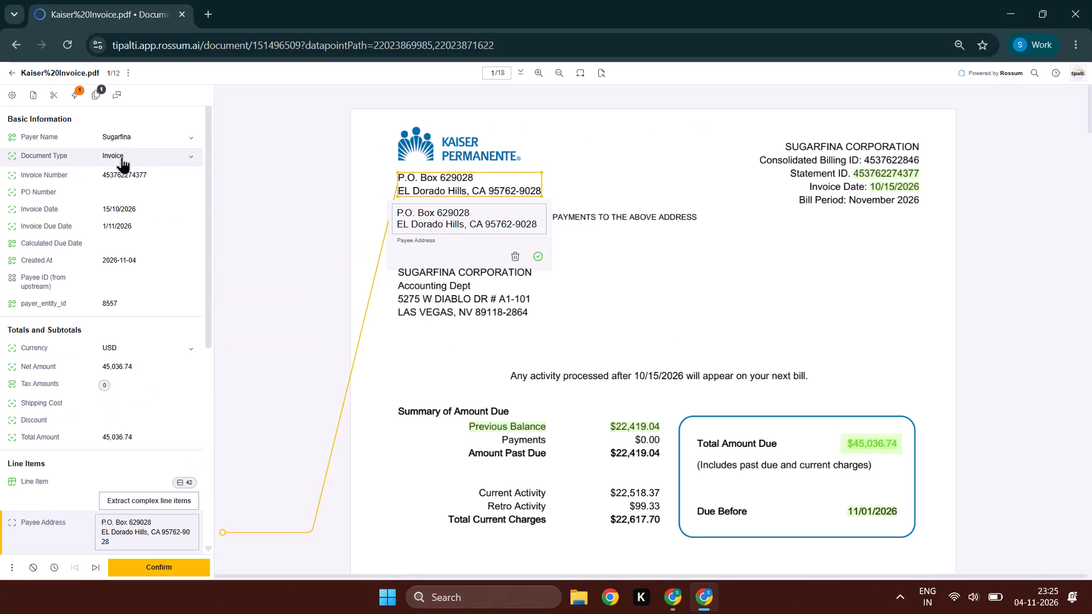
left_click(118, 192)
Copy the payer name Sugarfina into the DBR form's Payer field and set Review to R.
left_click(135, 124)
key("ctrl+c")
key("ctrl+c")
key("alt+Tab")
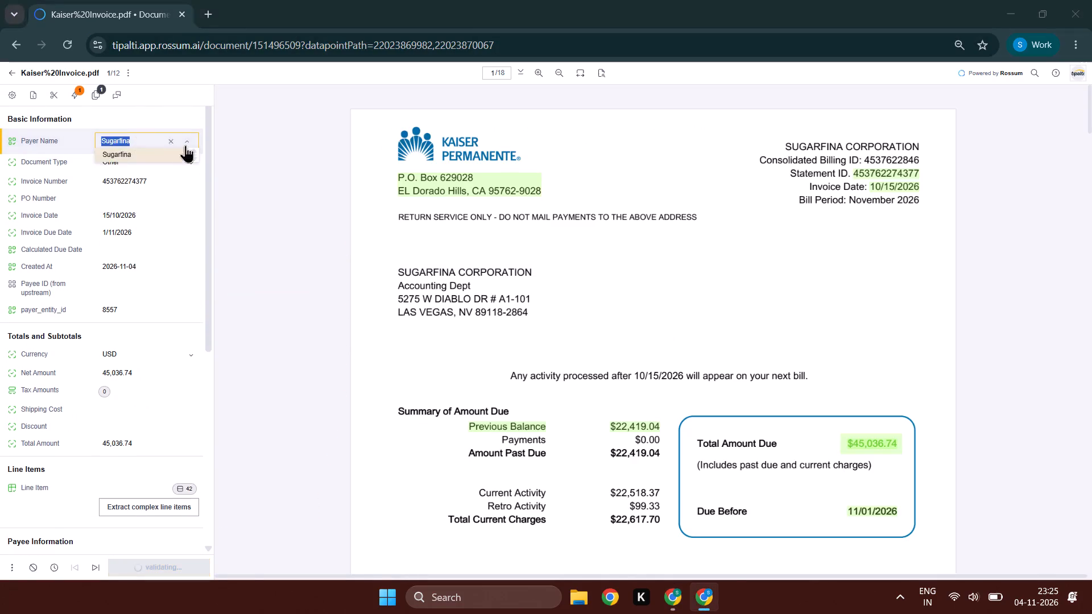
left_click(394, 279, "ctrl")
key("ctrl+v")
left_click_drag(411, 377, 410, 385)
left_click(406, 410)
left_click(419, 366)
left_click(407, 407)
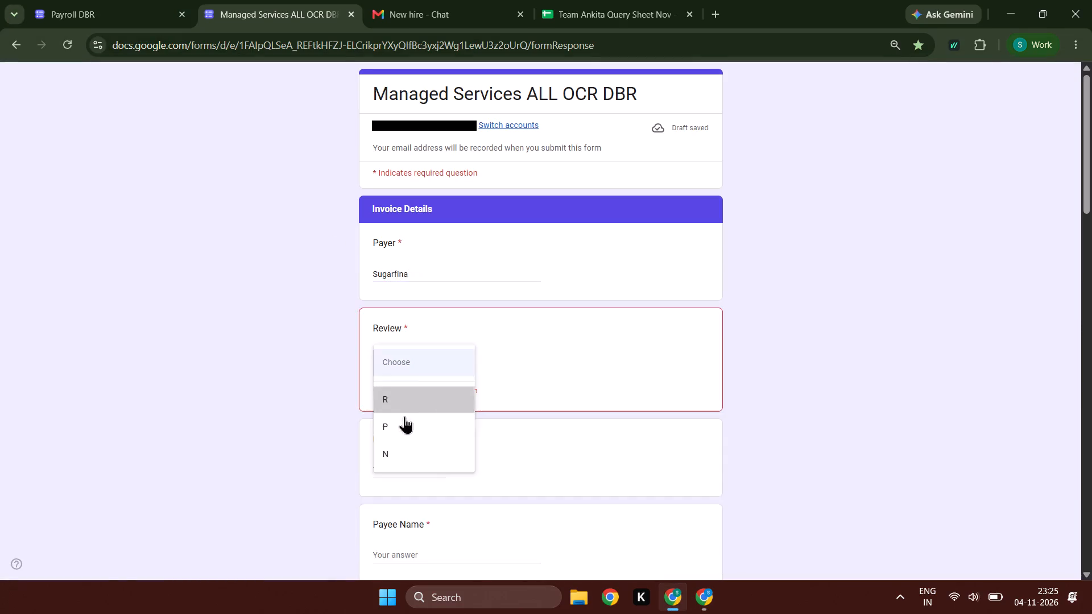
Enter 42 as the Kaiser invoice's line item count in the DBR form.
left_click(392, 458)
key("alt+Tab")
scroll(159, 360, "down", 2)
key("alt+Tab")
type("42")
key("Tab")
Copy the matched payee Kaiser Permanente (-) from Rossum into the DBR form's Payee Name field.
key("alt+Tab")
left_click(155, 475)
key("Tab")
key("ctrl+c")
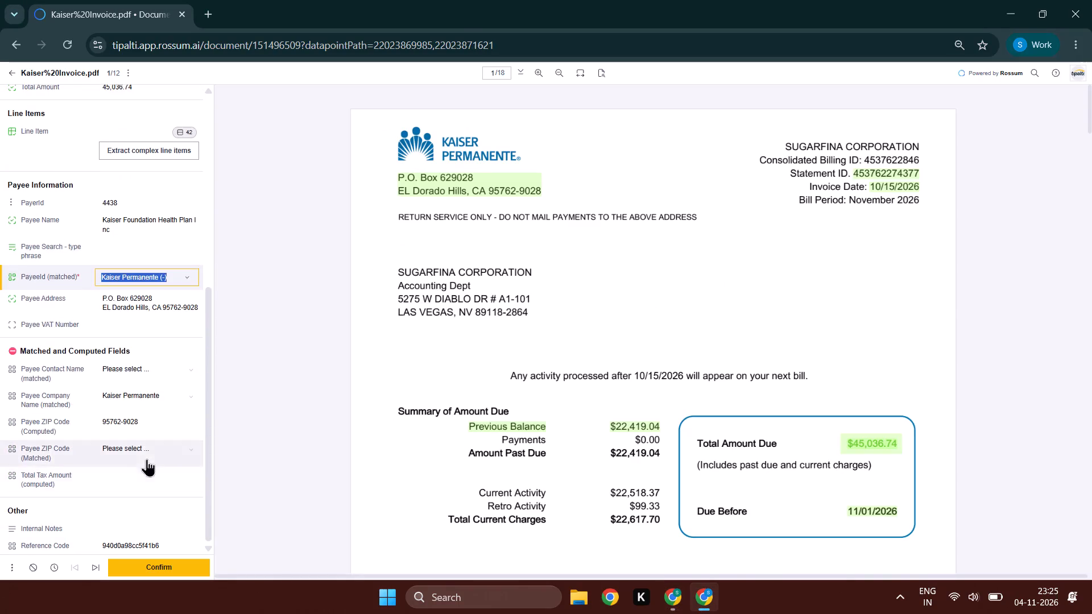
key("alt+Tab")
key("ctrl+v")
key("Tab")
key("alt+Tab")
scroll(78, 306, "up", 13)
left_click_drag(157, 176, 89, 175)
key("ctrl+c")
key("ctrl+c")
key("alt+Tab")
key("ctrl+v")
key("Tab")
Enter the invoice date 15/10/2026 and the due date 01/11/2026 in the DBR form.
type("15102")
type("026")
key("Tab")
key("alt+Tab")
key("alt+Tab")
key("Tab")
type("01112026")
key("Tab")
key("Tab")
Copy the Kaiser net amount 45,036.74 from Rossum into the DBR form's Total Amt field.
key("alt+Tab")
left_click_drag(159, 350, 130, 344)
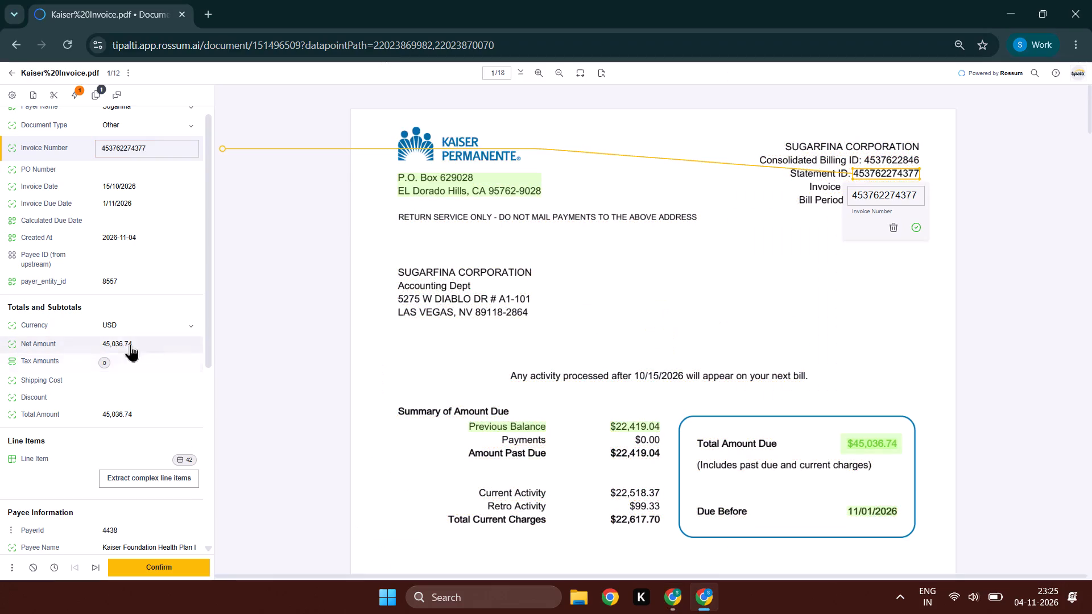
left_click_drag(130, 344, 99, 341)
key("ctrl+c")
key("ctrl+c")
key("alt+Tab")
key("Tab")
key("Tab")
key("Tab")
key("ctrl+v")
key("Tab")
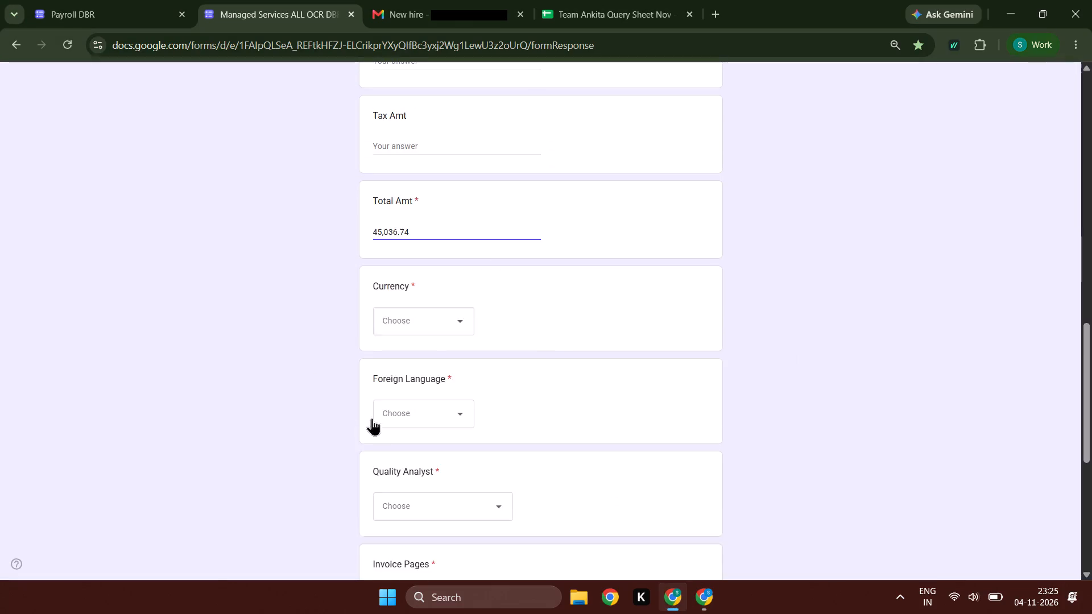
Set the form's currency to USD, choose the foreign language and quality analyst options, enter 1 invoice page and answer the following question.
key("alt+Tab")
scroll(76, 400, "up", 1)
key("alt+Tab")
type("US")
key("Tab")
type("NN")
key("Tab")
type("NNN")
key("Tab")
key("1")
key("Tab")
key("n")
key("Tab")
Continue through the remaining part of the DBR form and submit the Kaiser response.
key("Tab")
key("space")
key("Tab")
key("Tab")
key("space")
Confirm the Kaiser invoice in Rossum.
key("alt+Tab")
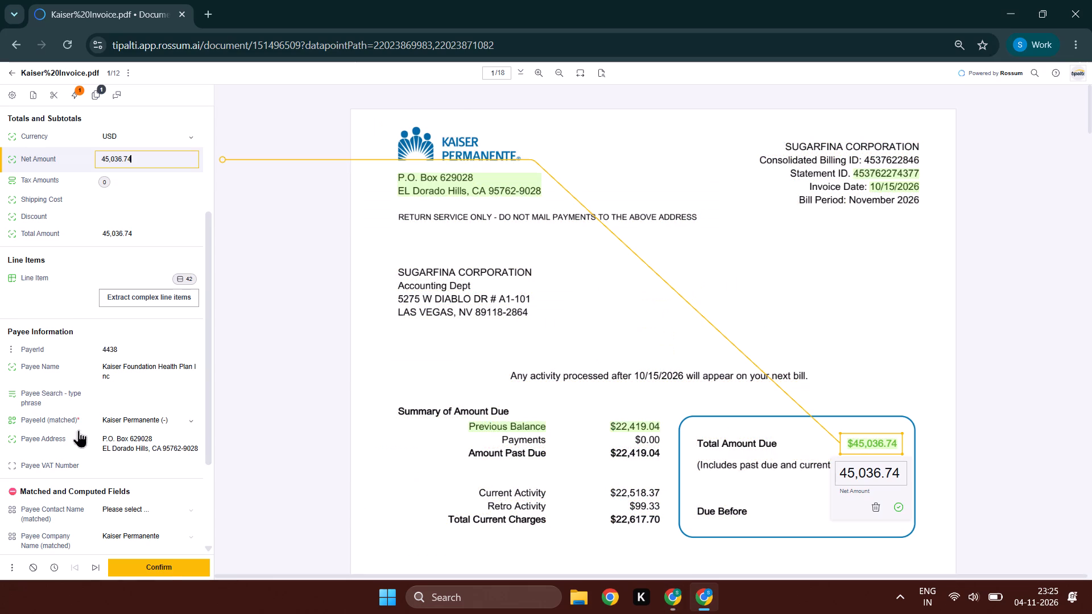
double_click(167, 561)
Start another DBR form response, include the account email, choose the OCR option and continue to the following section.
key("alt+Tab")
key("alt+Tab")
key("alt+Tab")
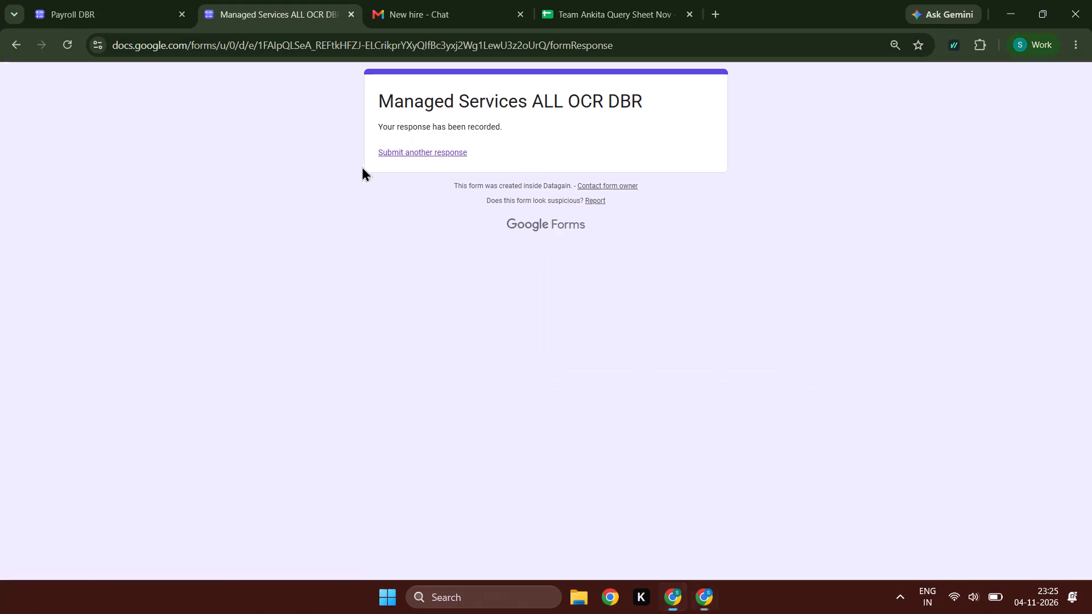
double_click(383, 156)
left_click(387, 155)
left_click(389, 263)
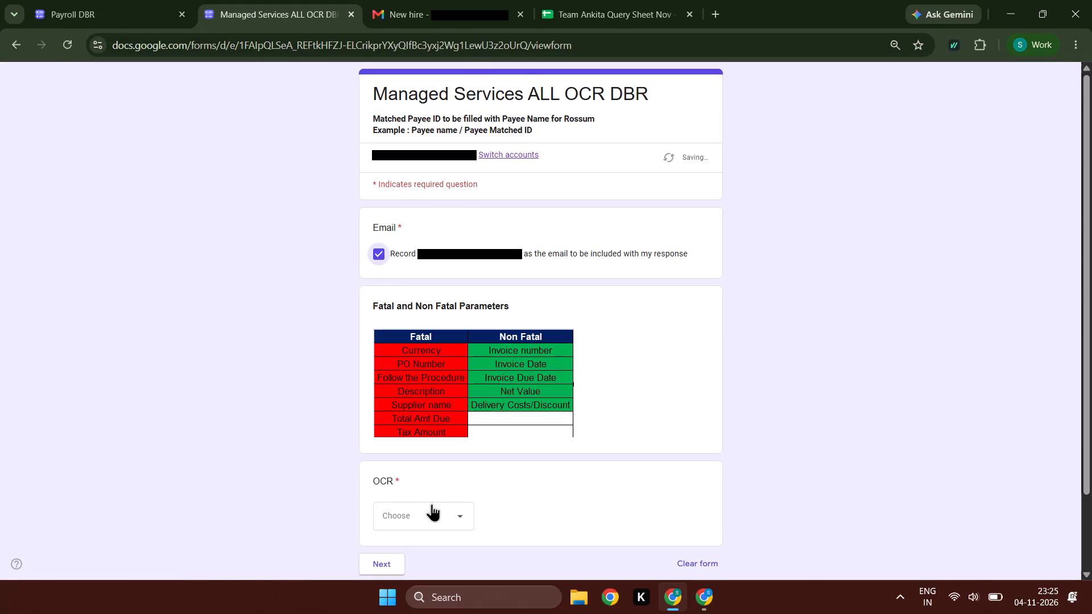
left_click(432, 507)
left_click(425, 558)
double_click(385, 558)
Switch to the Cigna invoice in Rossum and validate its basic information fields, from invoice number to payer entity ID.
key("alt+Tab")
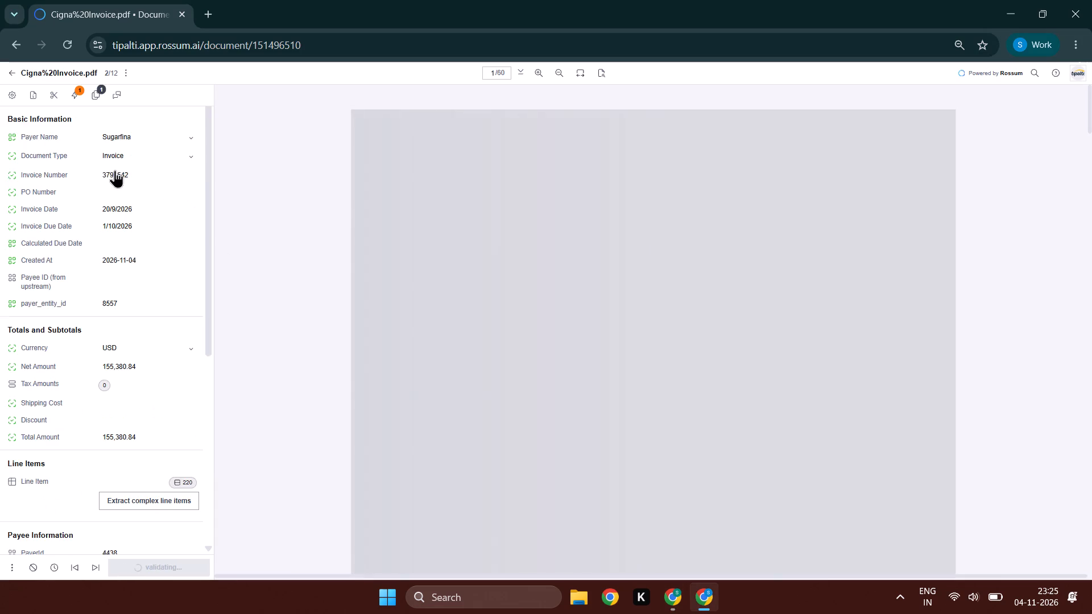
left_click(111, 169)
key("Tab")
key("Tab")
key("Tab")
key("Tab")
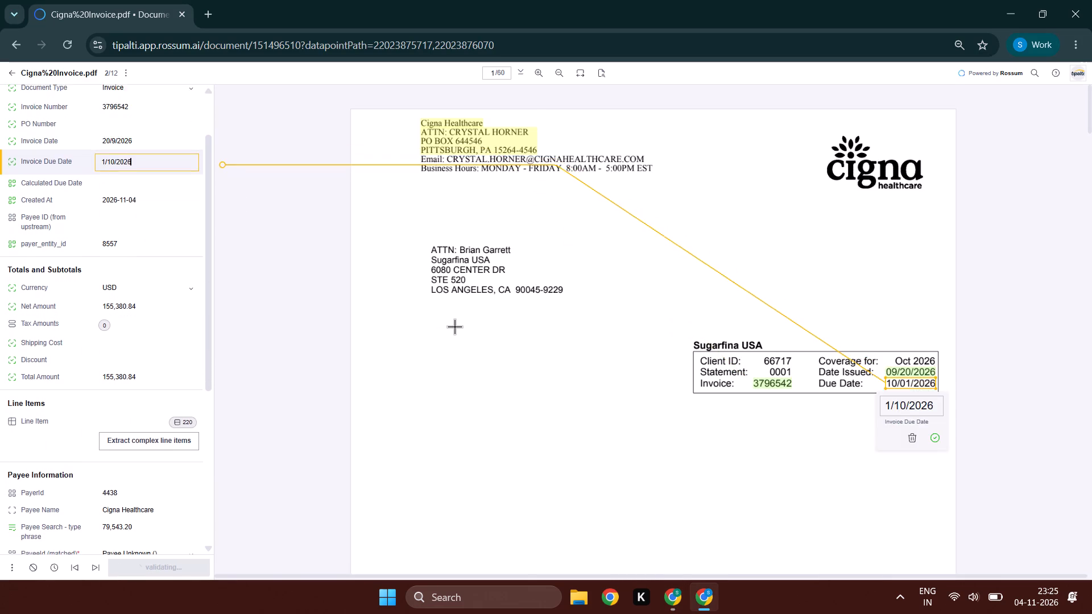
scroll(456, 328, "down", 2)
key("Tab")
key("Tab")
key("Tab")
Validate the Cigna invoice's currency, net amount, tax, shipping, discount and total amount fields.
key("Tab")
key("Tab")
key("Tab")
key("Tab")
key("Tab")
key("Tab")
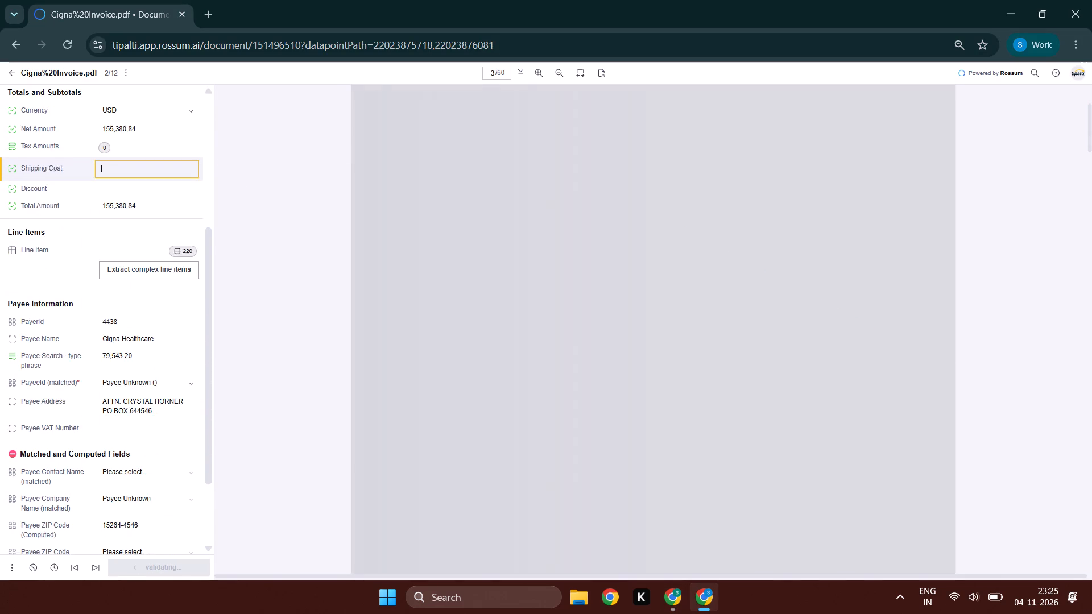
Open the Cigna invoice's line items and review them alongside the totals fields and the document pages.
key("Tab")
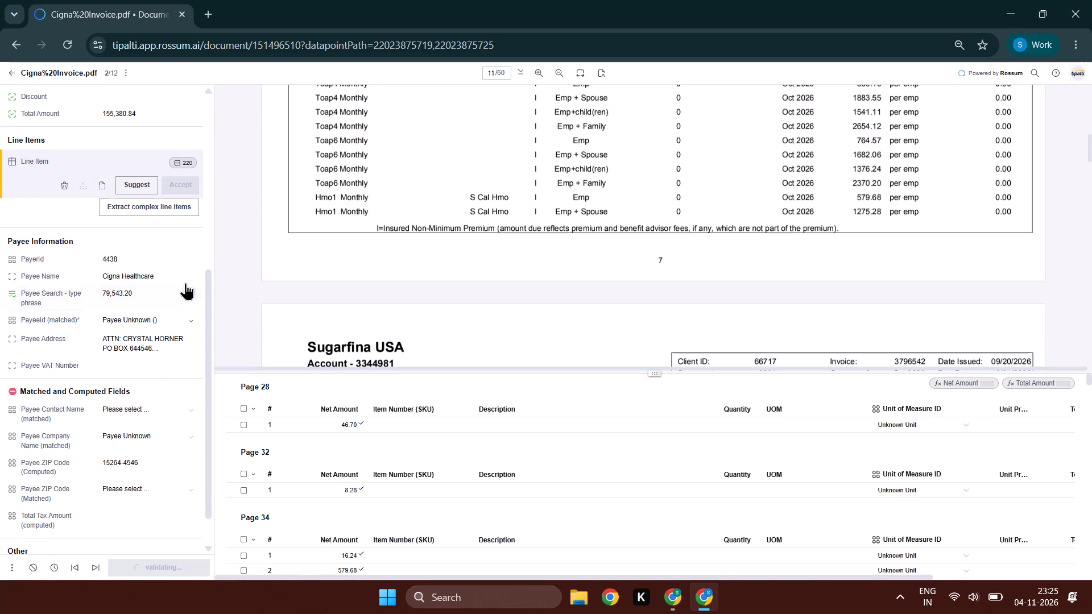
scroll(185, 281, "up", 3)
scroll(530, 273, "up", 6)
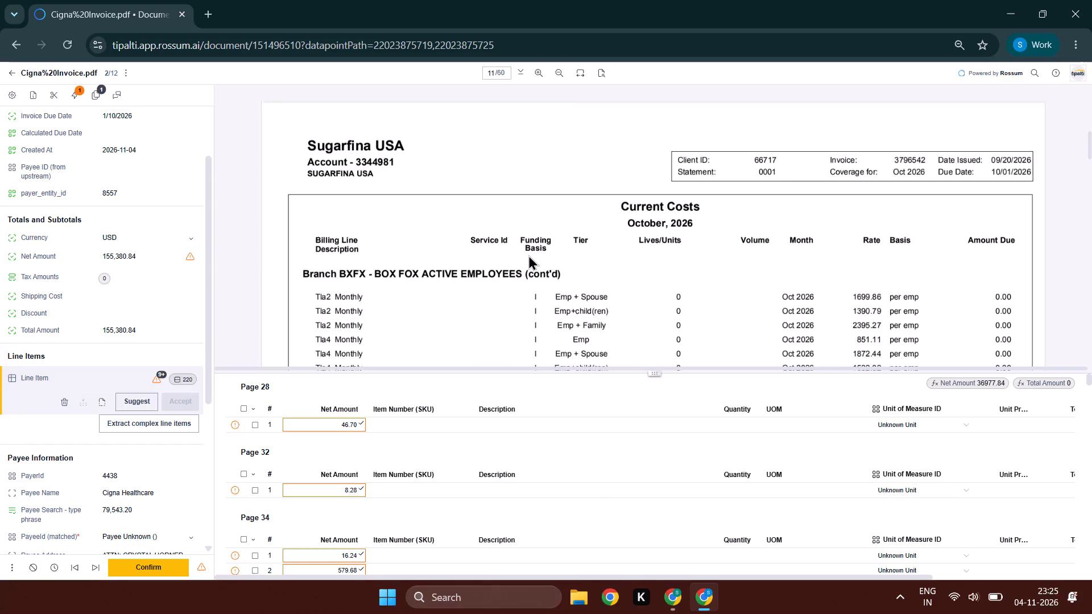
scroll(528, 255, "up", 11)
scroll(528, 256, "up", 12)
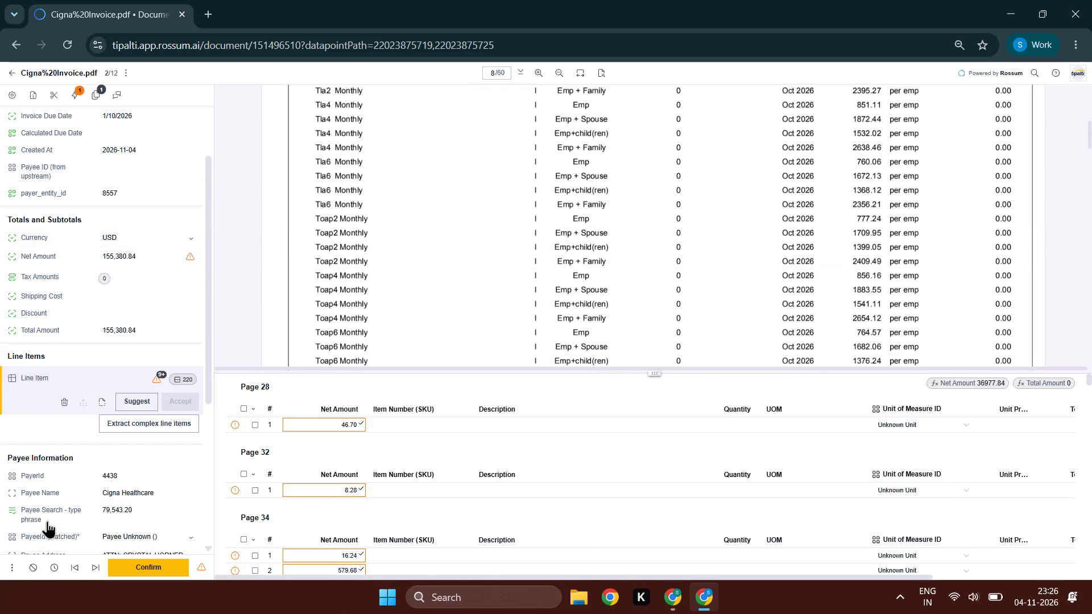
Return to the document list, bring the document name, status and payer columns into view, and reopen the Cigna invoice.
left_click(15, 77)
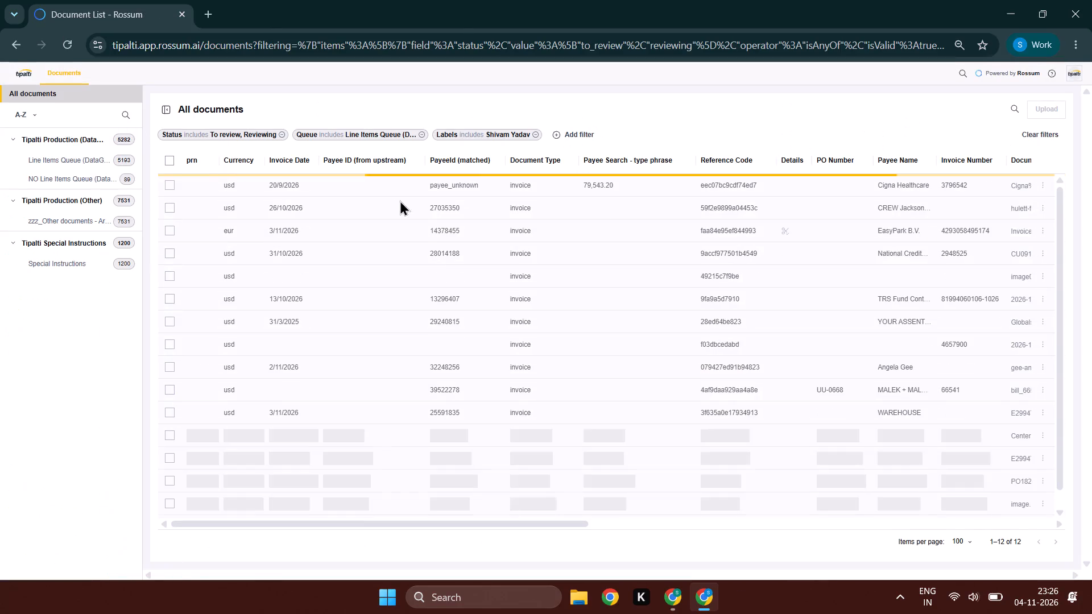
left_click_drag(500, 526, 686, 551)
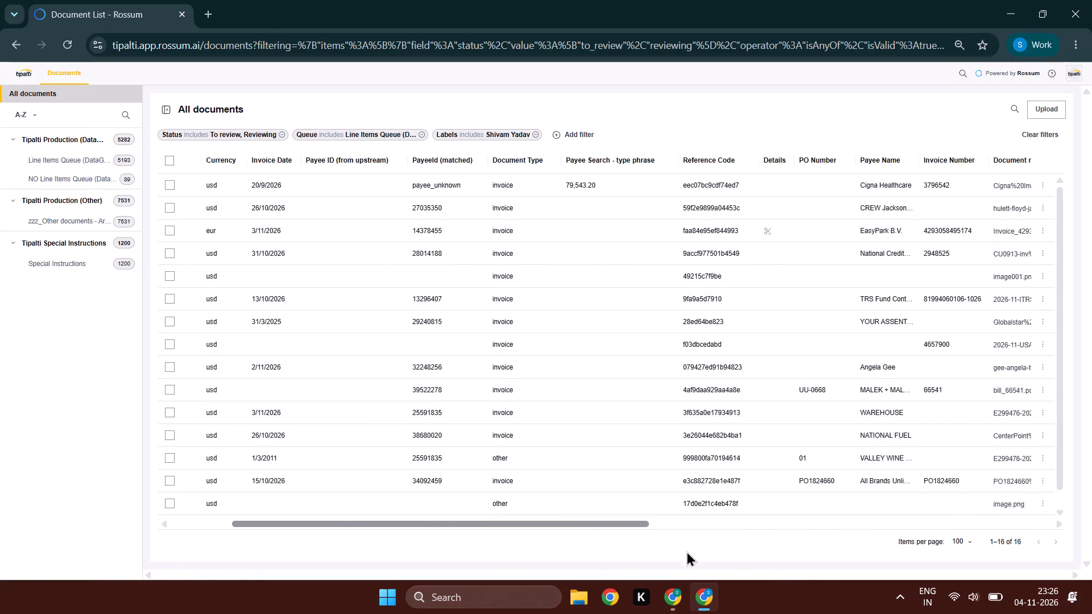
left_click_drag(686, 551, 761, 576)
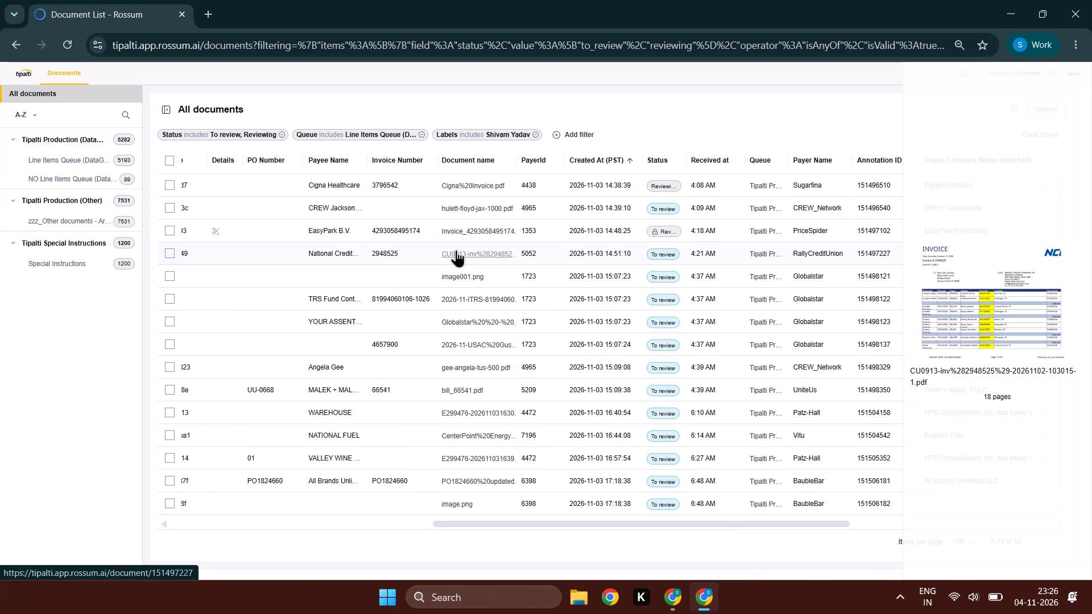
left_click(461, 179)
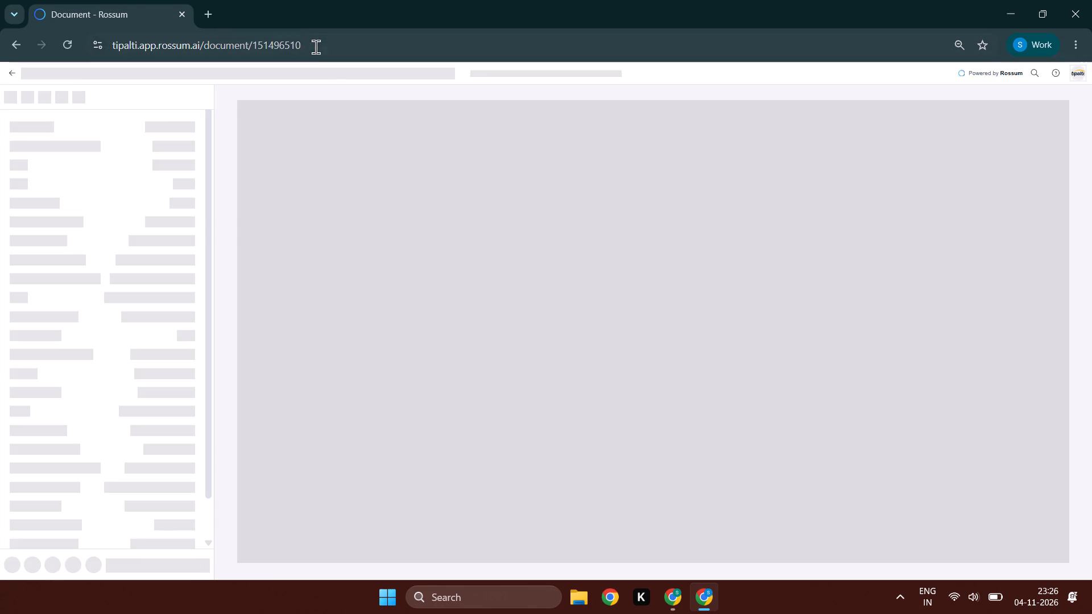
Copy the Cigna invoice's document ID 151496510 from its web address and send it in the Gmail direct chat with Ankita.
double_click(276, 47, "ctrl")
key("ctrl+c")
key("ctrl+c")
key("alt+Tab")
left_click(379, 24)
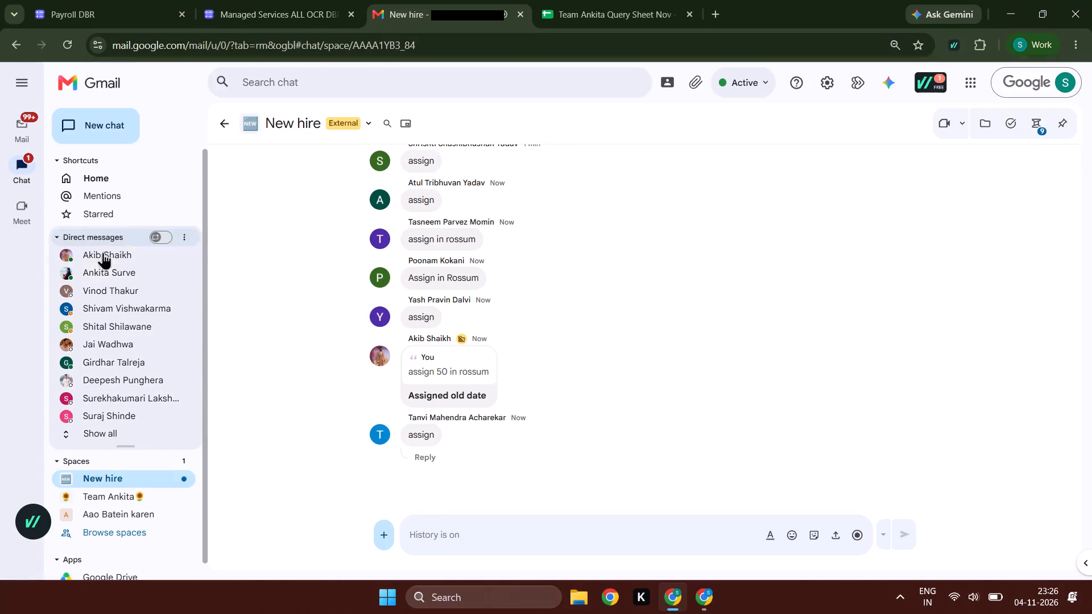
left_click(88, 269)
key("ctrl+v")
key("Return")
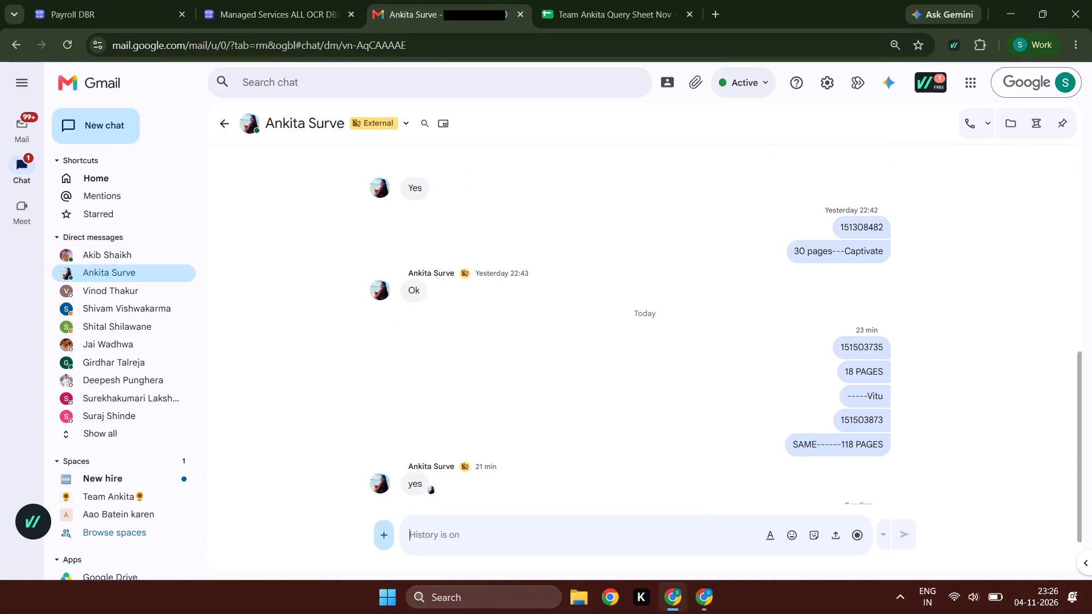
Send the follow-up chat message "60 PG---" ending with the payer name Sugarfina copied from the invoice, and return to the invoice.
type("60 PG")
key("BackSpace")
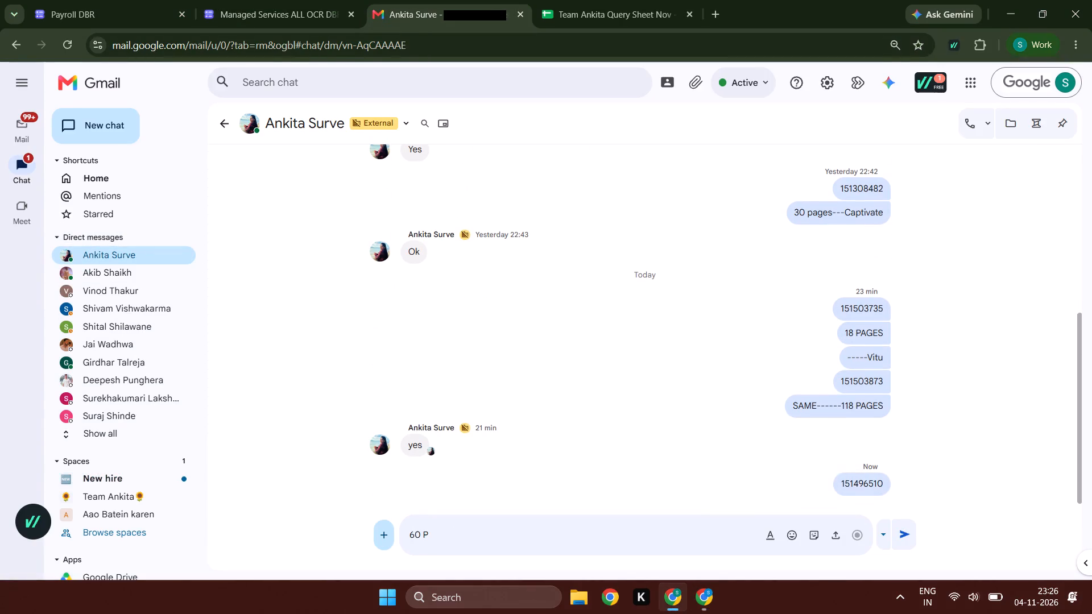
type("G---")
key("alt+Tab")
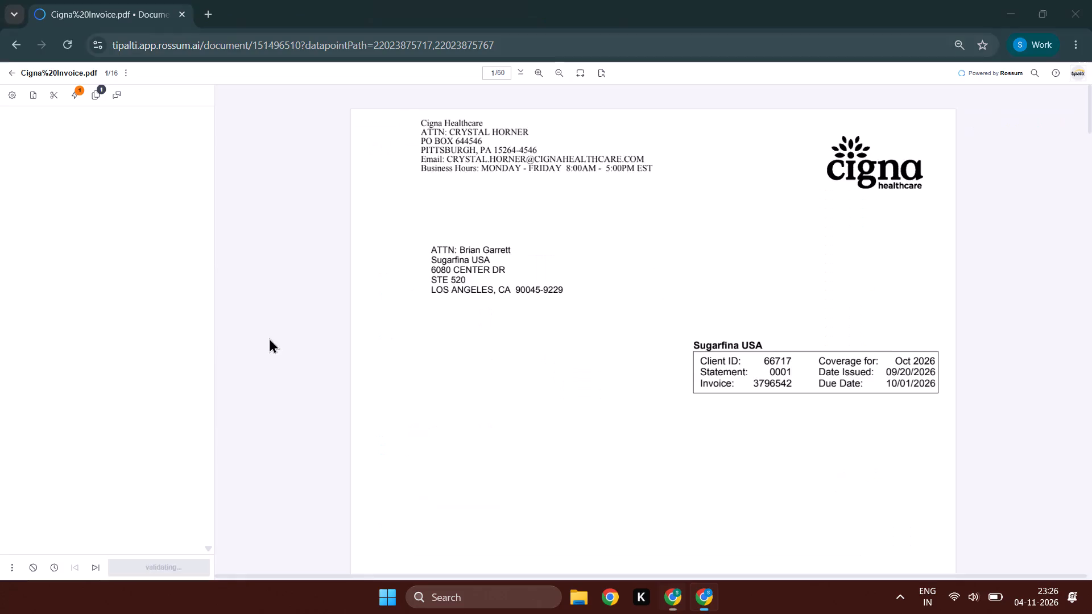
double_click(127, 141, "ctrl")
key("ctrl+c")
key("ctrl+c")
key("alt+Tab")
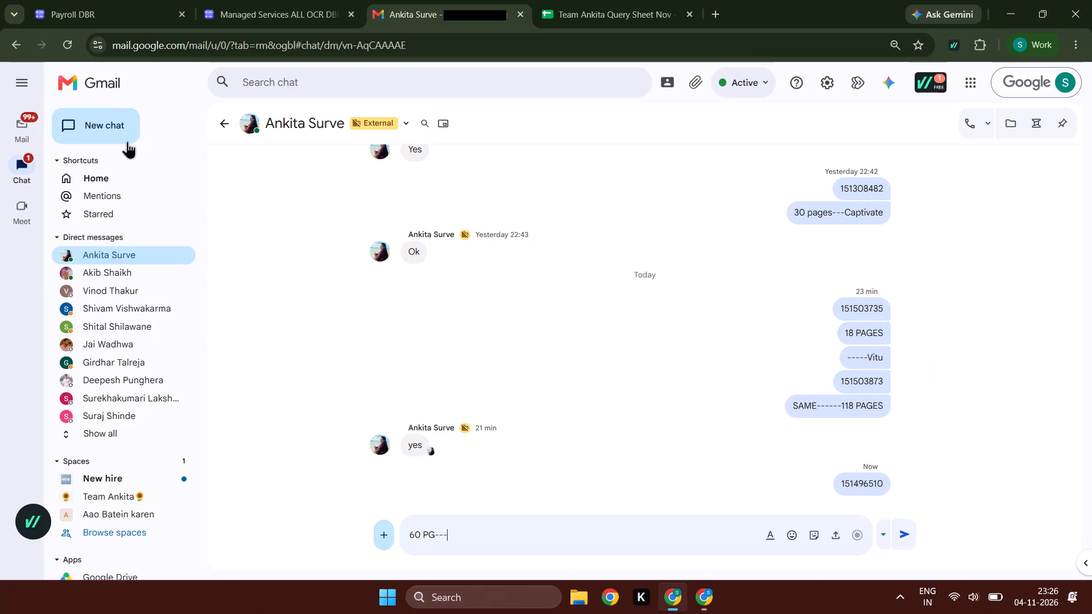
key("ctrl+v")
key("Return")
key("alt+Tab")
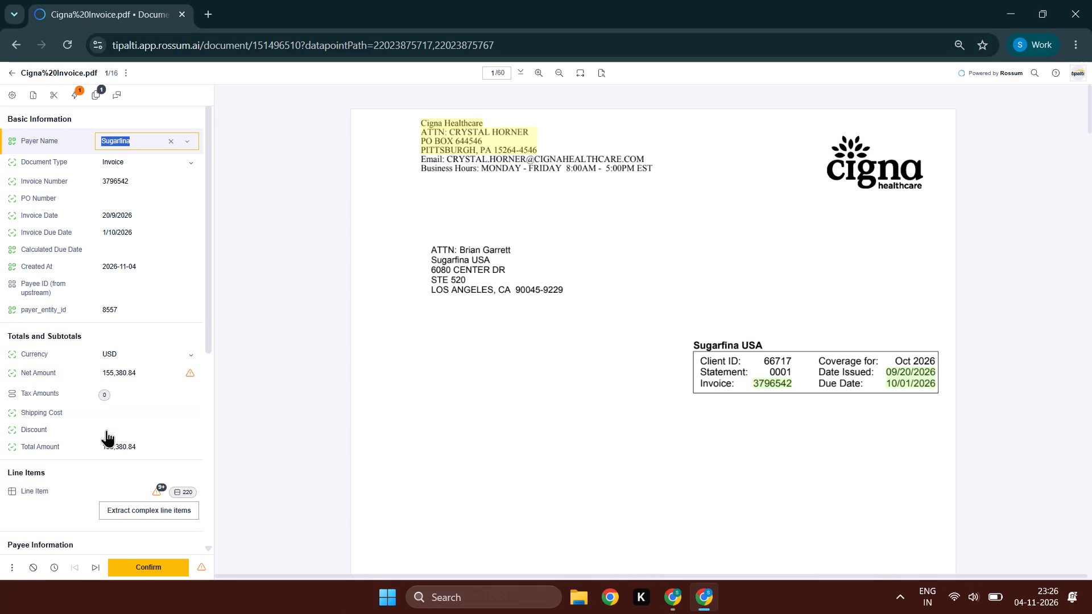
Open the Cigna invoice's line items and start a Snipping Tool screen recording covering the whole invoice page area.
left_click(152, 500)
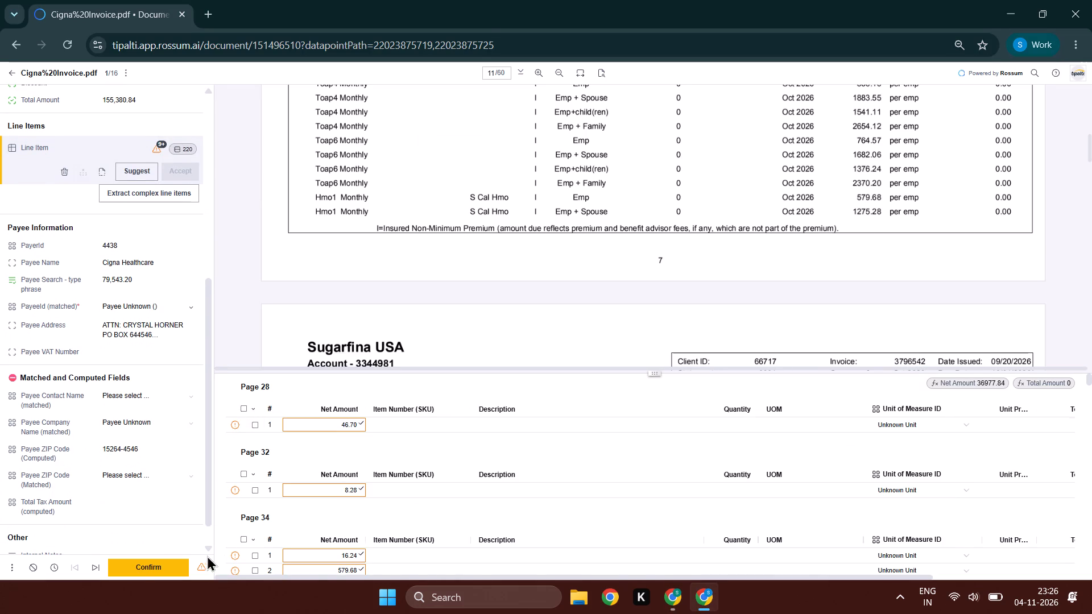
key("shift+super+r")
left_click_drag(5, 35, 1091, 583)
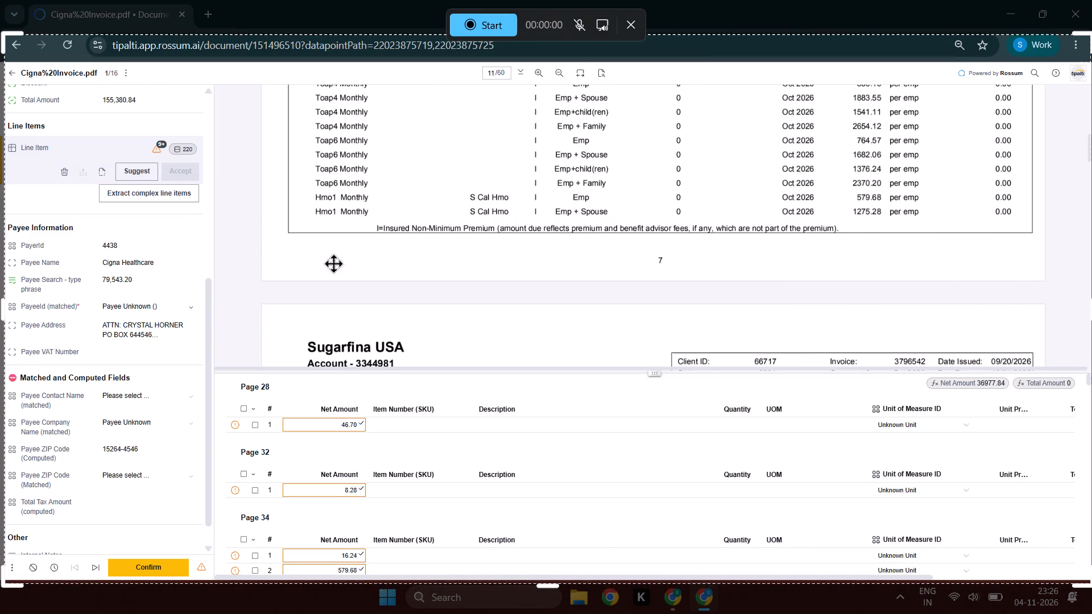
left_click(469, 28)
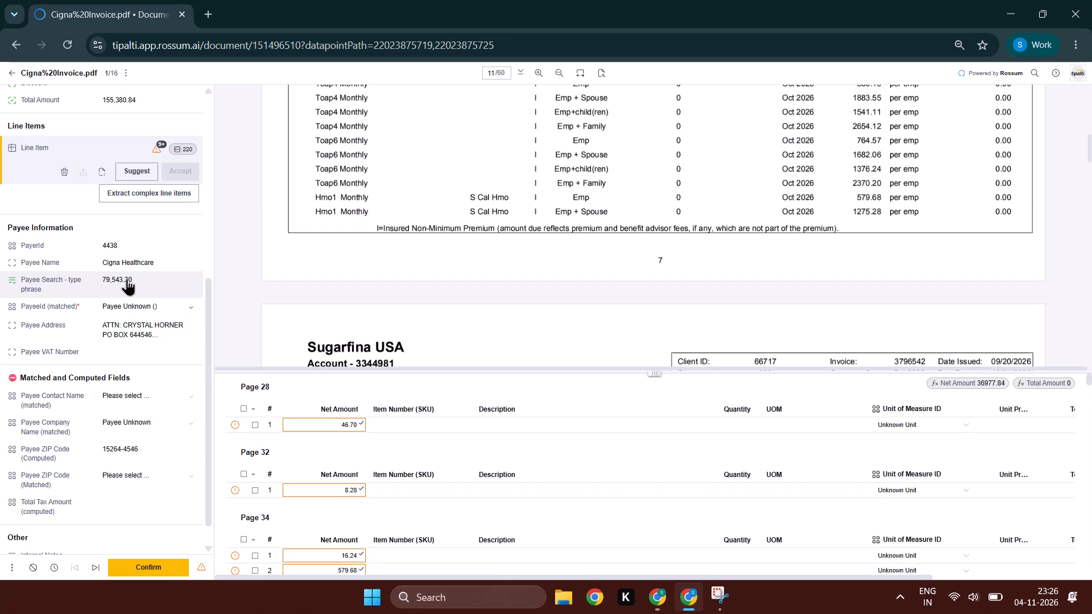
Close the line items and examine the Cigna invoice from its first page on to the invoice summary.
double_click(230, 243)
scroll(428, 222, "up", 7)
double_click(518, 73)
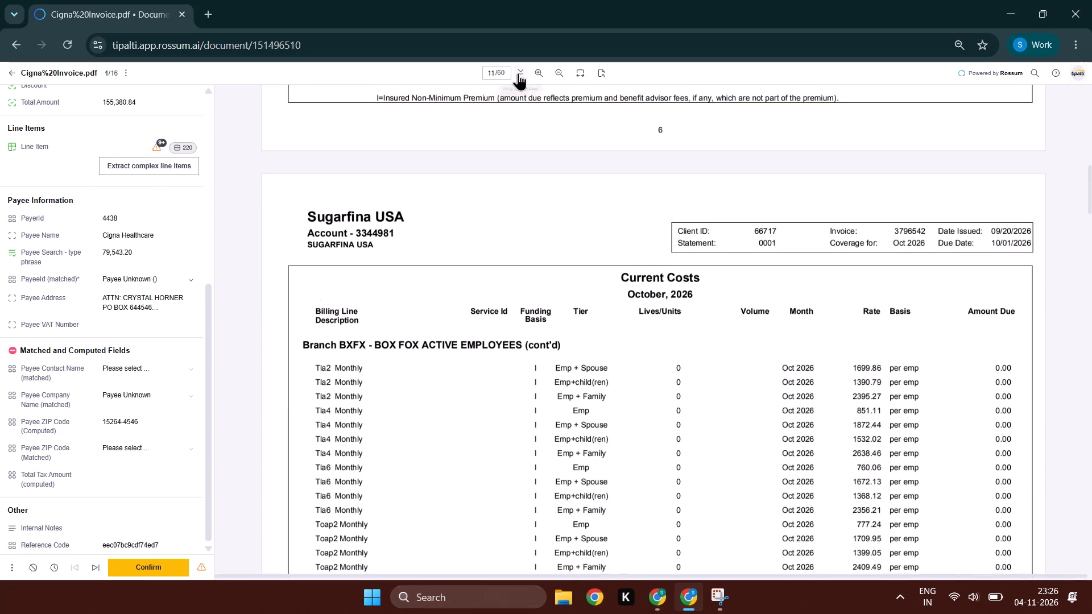
scroll(583, 216, "up", 6)
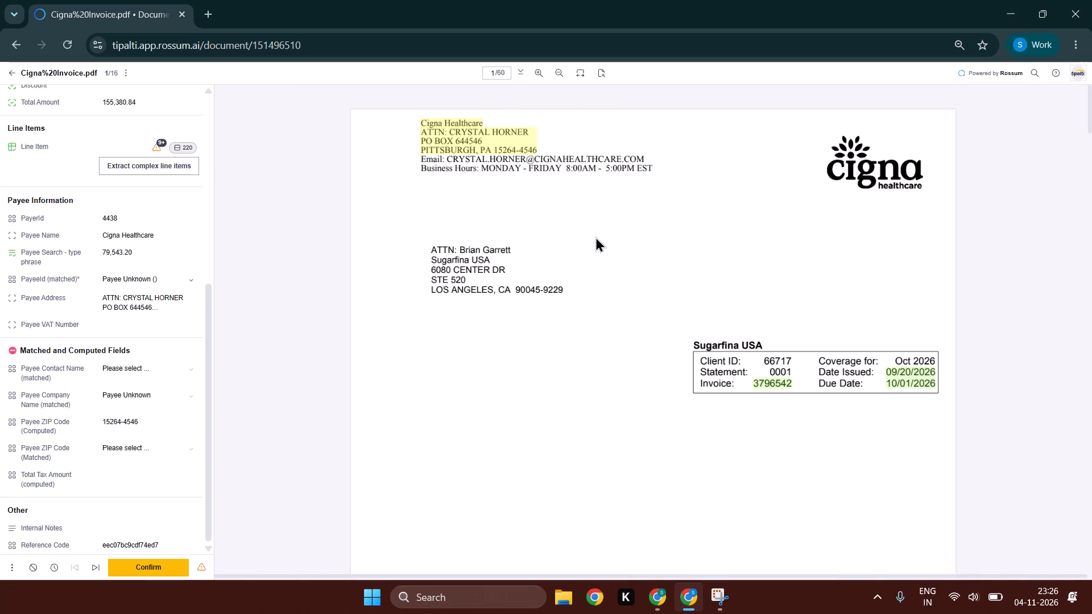
scroll(606, 282, "down", 19)
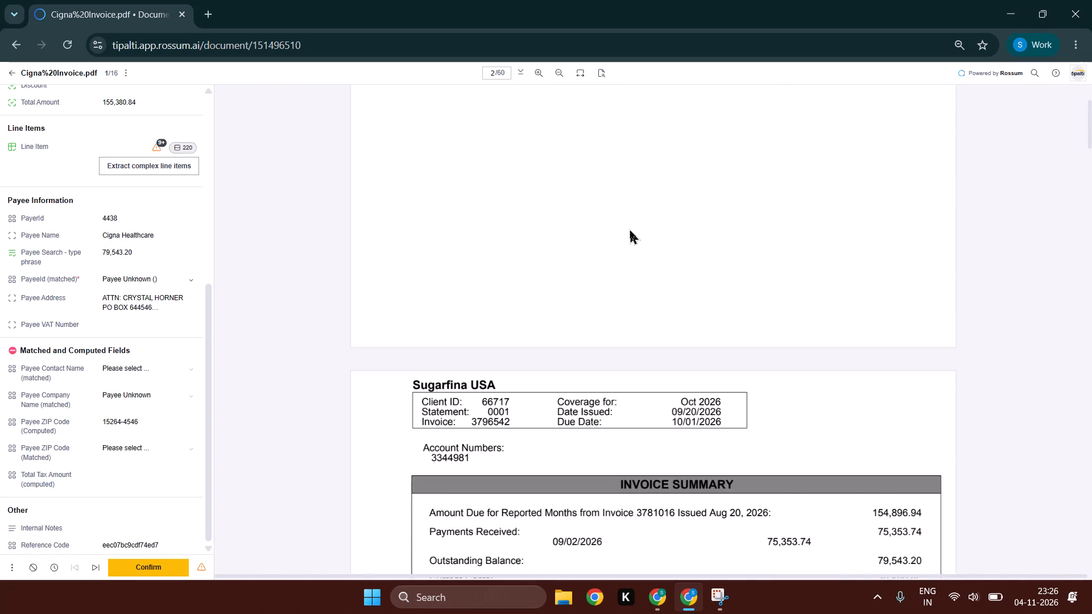
Read through the Cigna invoice from the invoice summary onward, examining the October 2026 current costs for each branch.
scroll(631, 235, "down", 5)
scroll(619, 281, "down", 13)
scroll(619, 212, "down", 2)
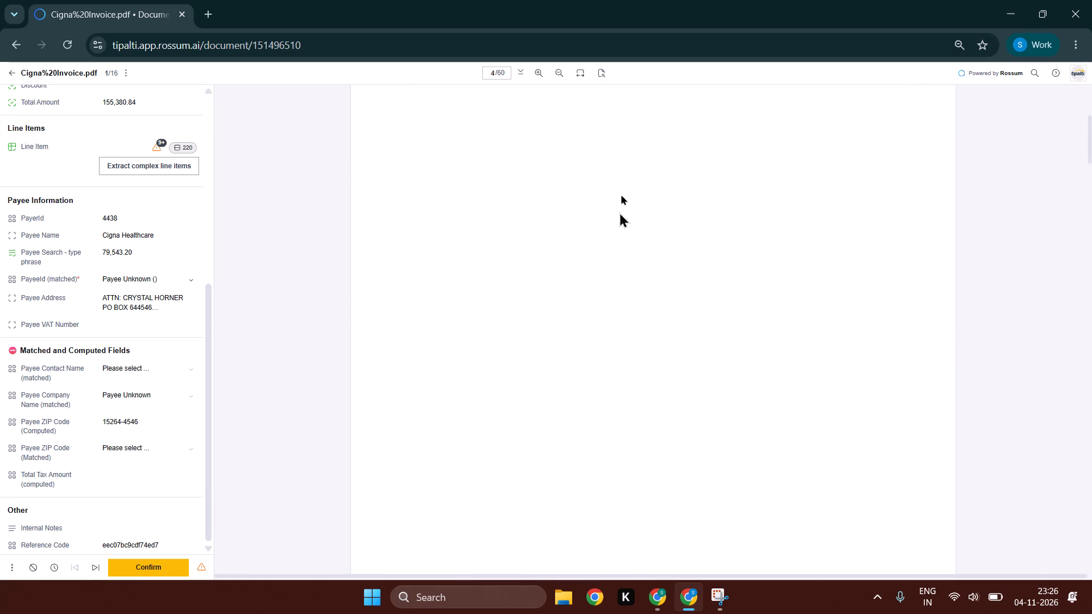
scroll(621, 194, "down", 13)
scroll(634, 105, "down", 19)
scroll(635, 112, "down", 4)
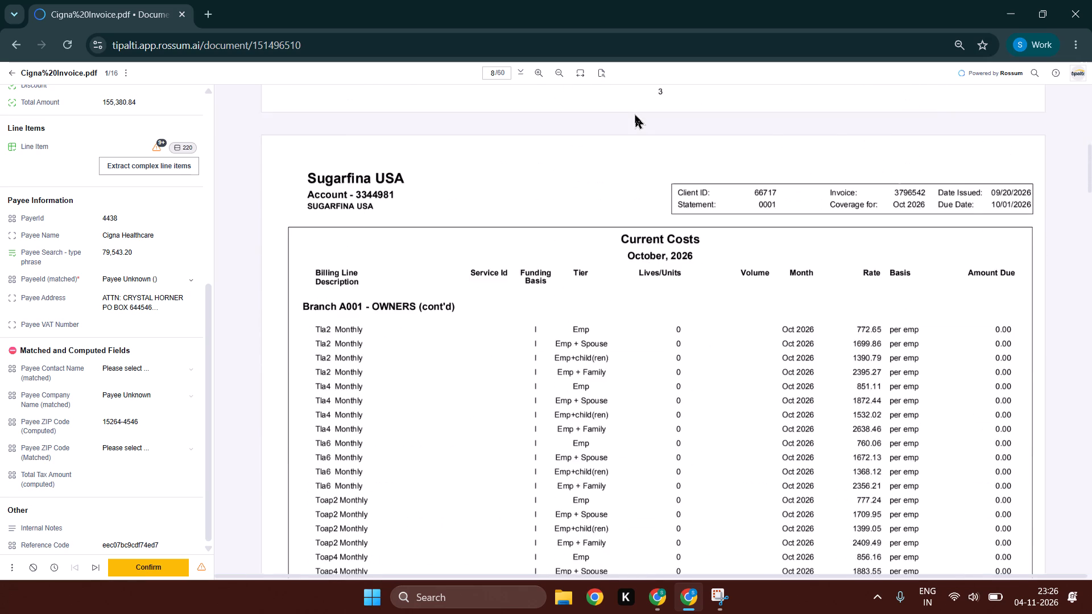
scroll(635, 114, "down", 20)
scroll(631, 145, "down", 3)
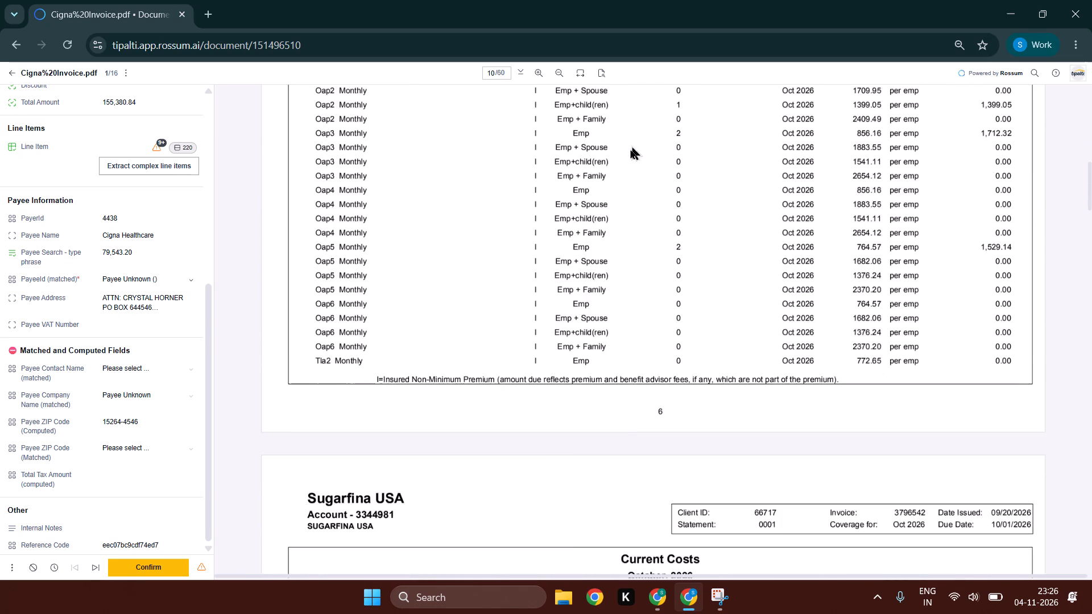
scroll(630, 149, "down", 14)
scroll(601, 206, "down", 13)
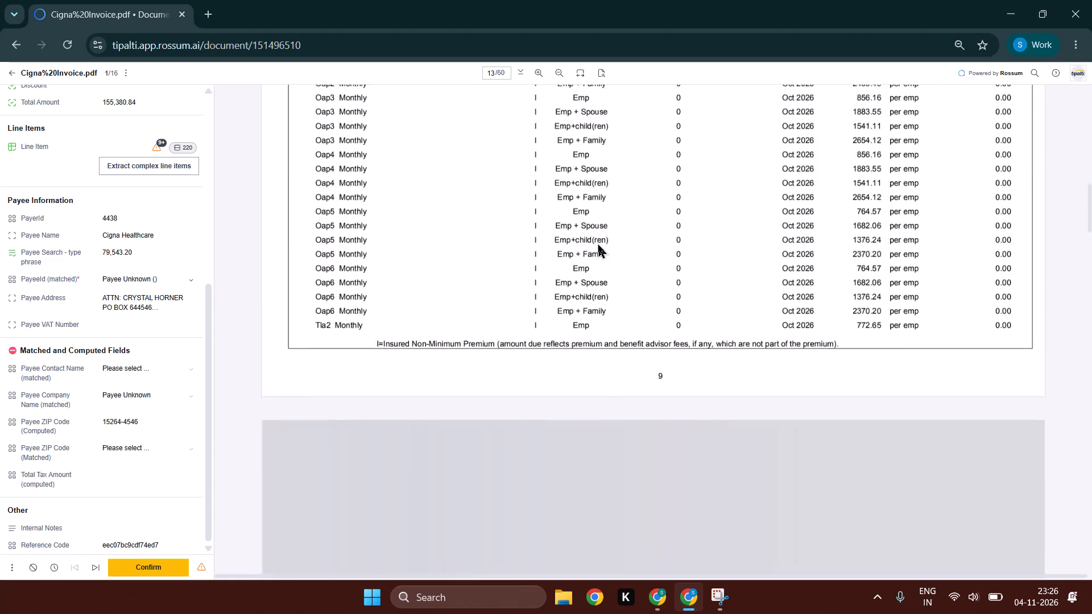
scroll(598, 243, "down", 18)
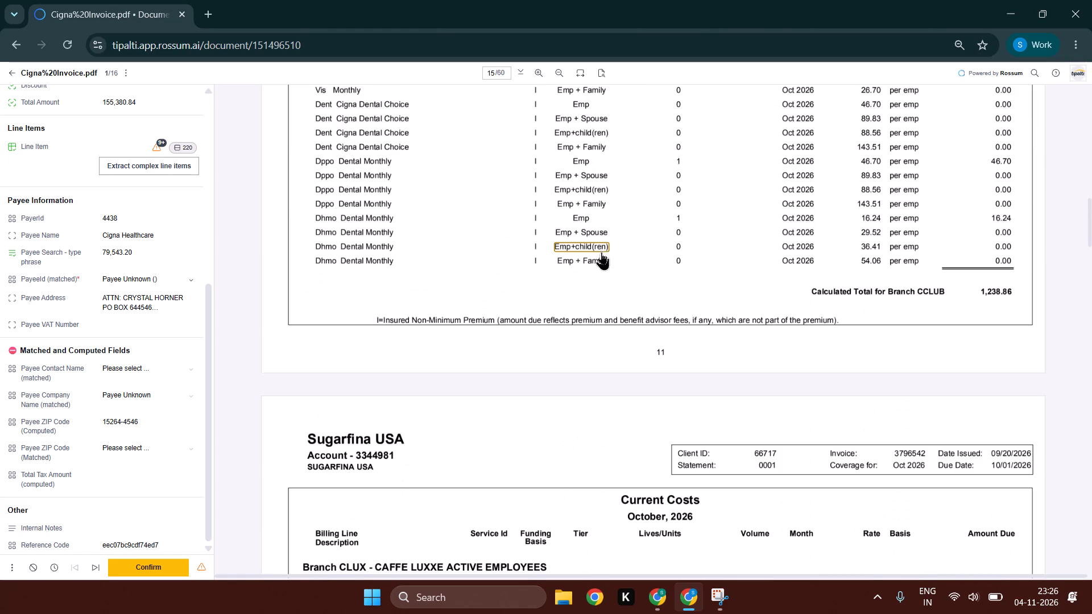
scroll(601, 252, "down", 19)
scroll(605, 263, "down", 2)
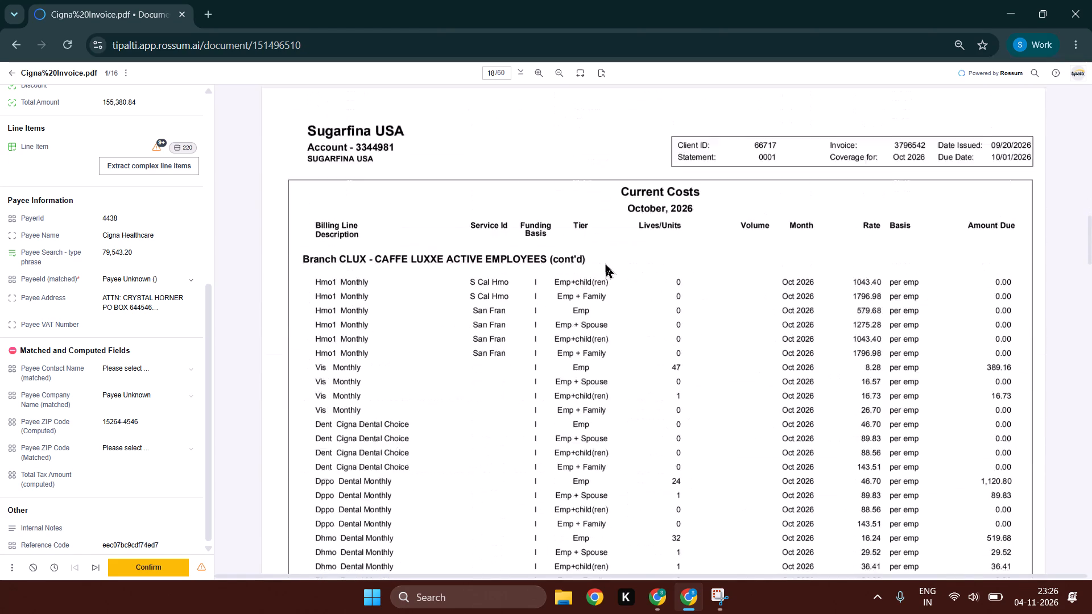
scroll(605, 263, "down", 19)
scroll(600, 262, "down", 7)
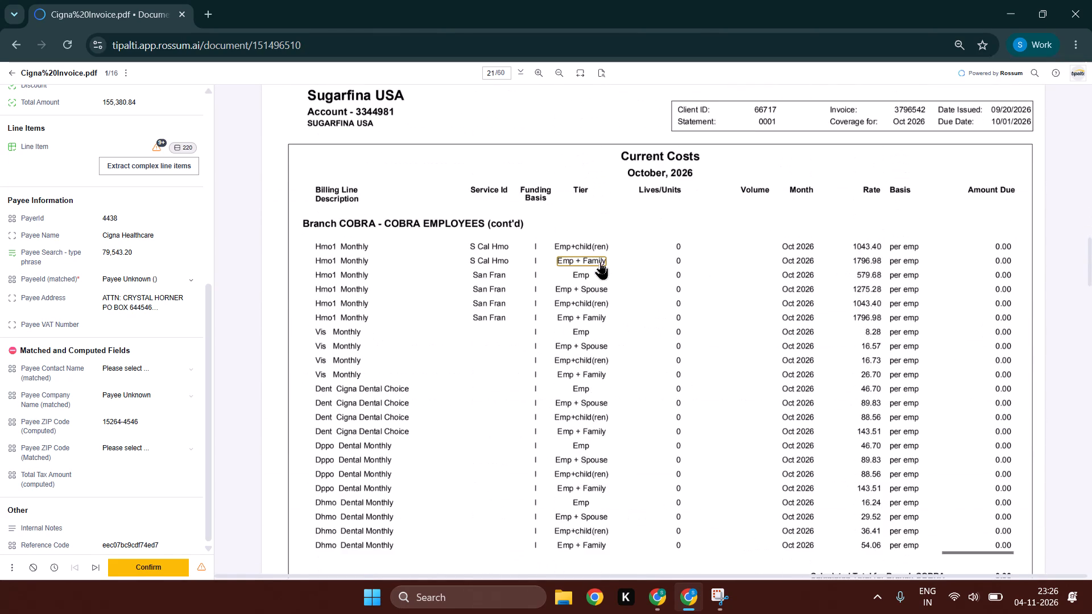
scroll(600, 262, "down", 20)
scroll(600, 262, "down", 20)
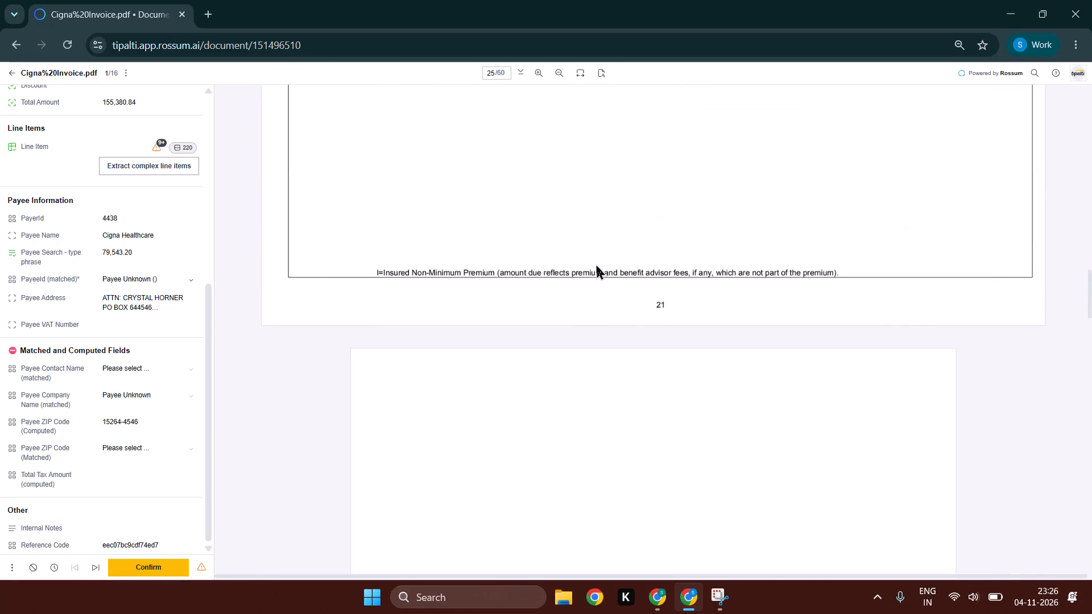
Stop the screen recording of the Cigna invoice review and close Snipping Tool.
scroll(596, 264, "down", 6)
left_click(497, 16)
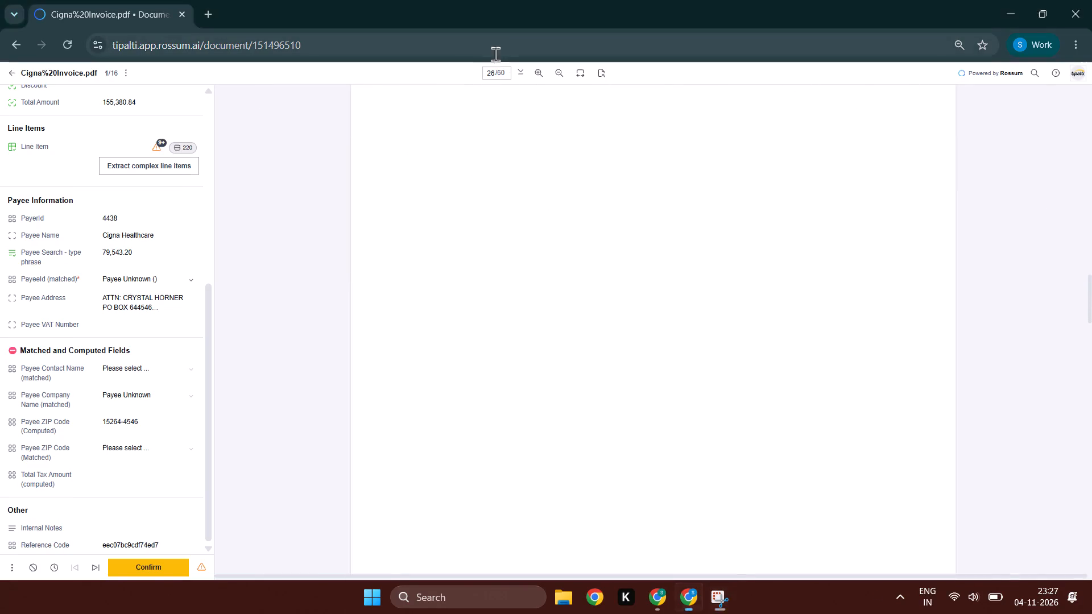
left_click(1074, 18)
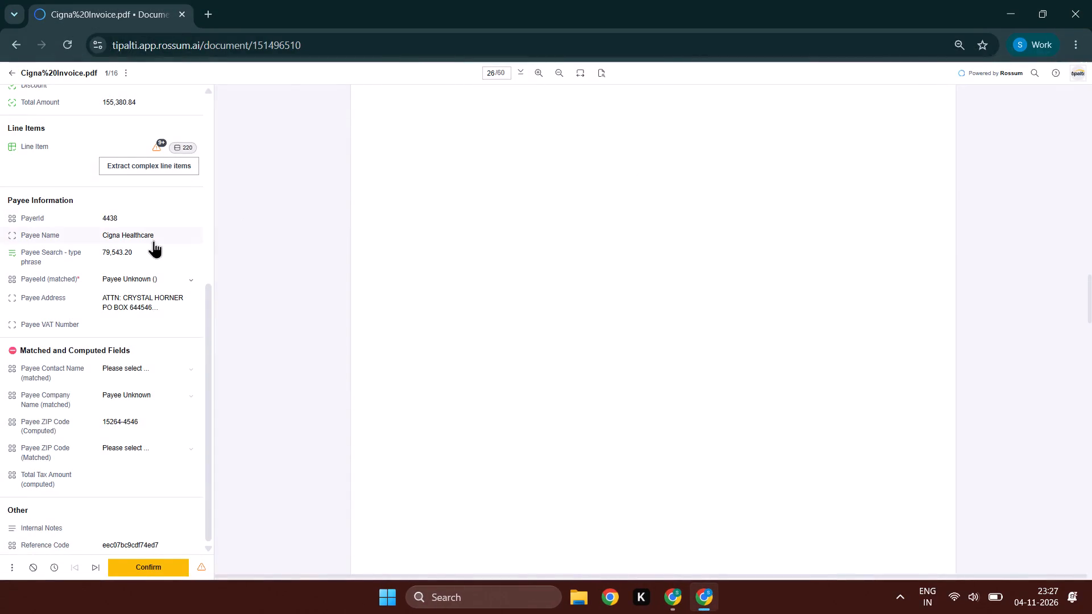
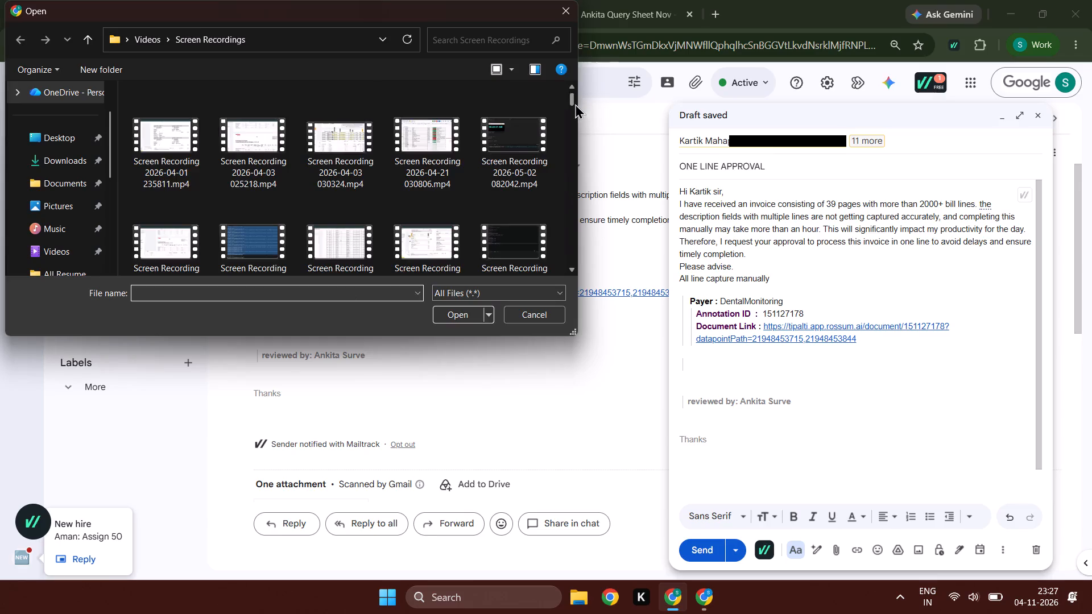
left_click_drag(575, 103, 590, 283)
double_click(530, 229)
Replace the payer in the draft with Sugarfina, copied from the Cigna invoice in Rossum, and keep it on the Payer line.
key("alt+Tab")
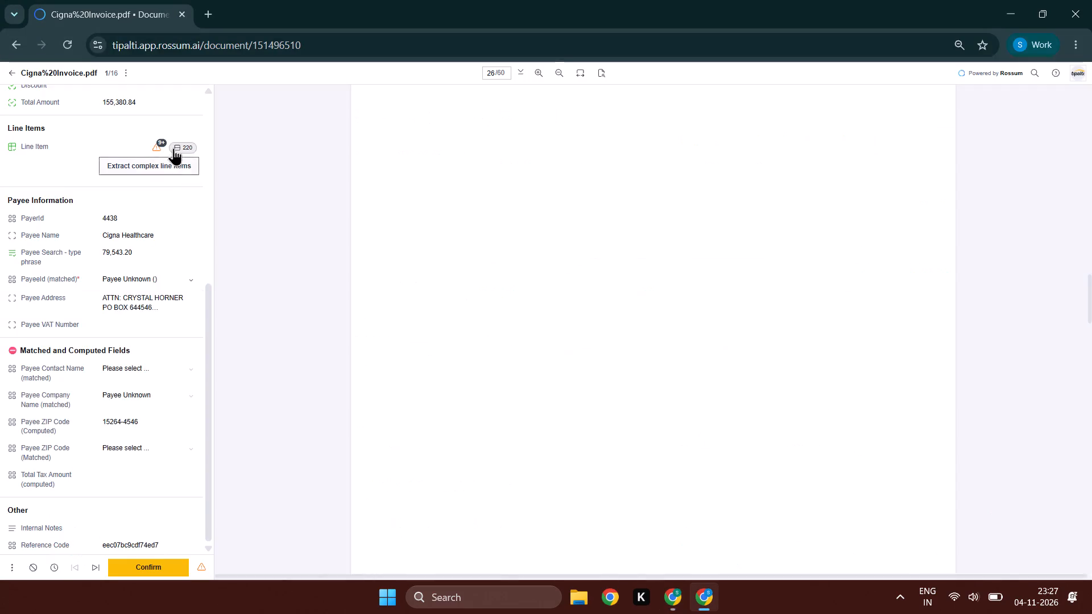
scroll(142, 152, "up", 7)
double_click(132, 139)
key("ctrl+c")
key("ctrl+c")
key("alt+Tab")
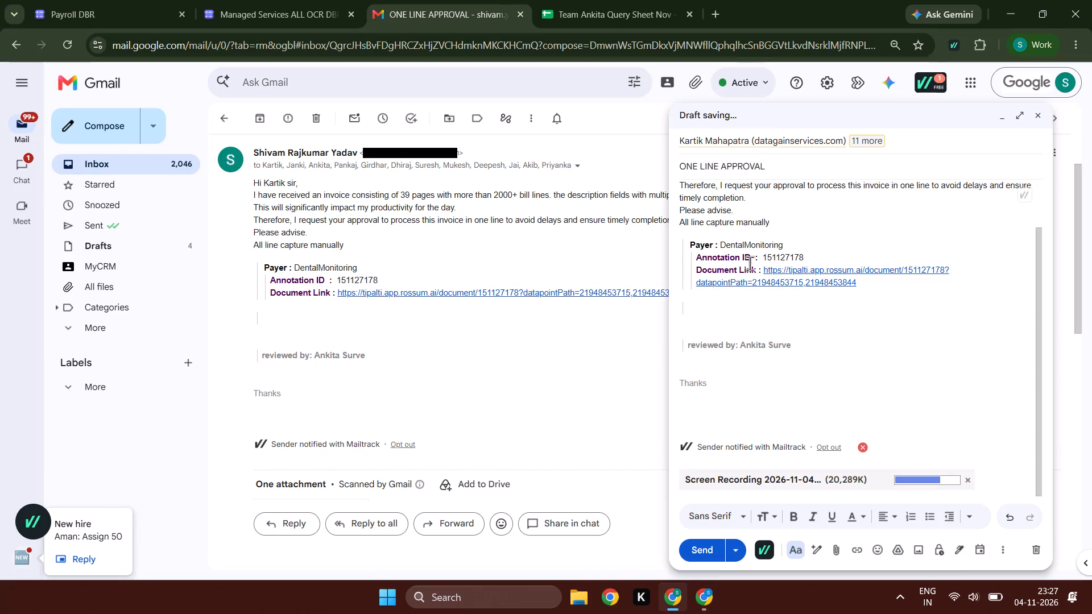
double_click(750, 246)
key("ctrl+v")
left_click(688, 262)
key("BackSpace")
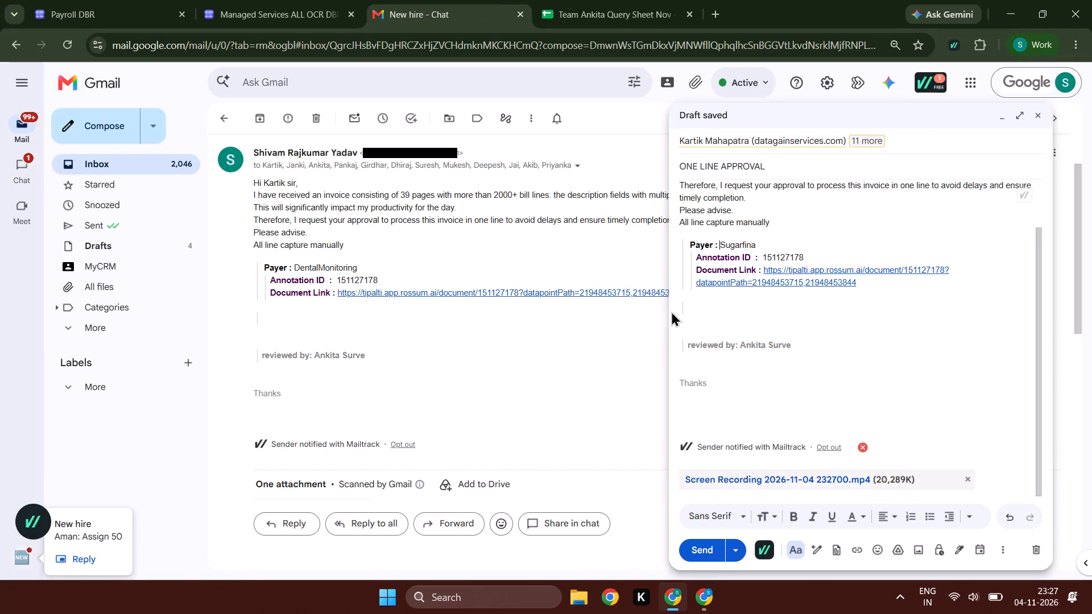
Replace the draft's annotation ID with 151496510, copied from the Cigna invoice's Rossum web address.
key("alt+Tab")
left_click(281, 44, "ctrl")
key("ctrl+c")
key("ctrl+c")
key("ctrl+c")
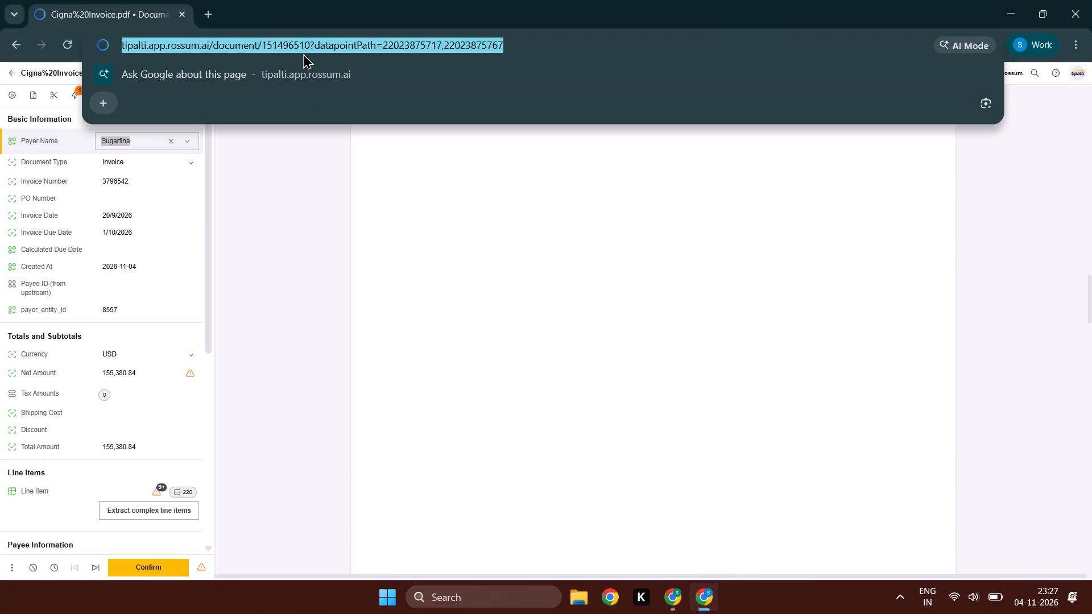
double_click(302, 48)
key("ctrl+c")
key("ctrl+c")
key("alt+Tab")
double_click(776, 259, "ctrl")
key("ctrl+v")
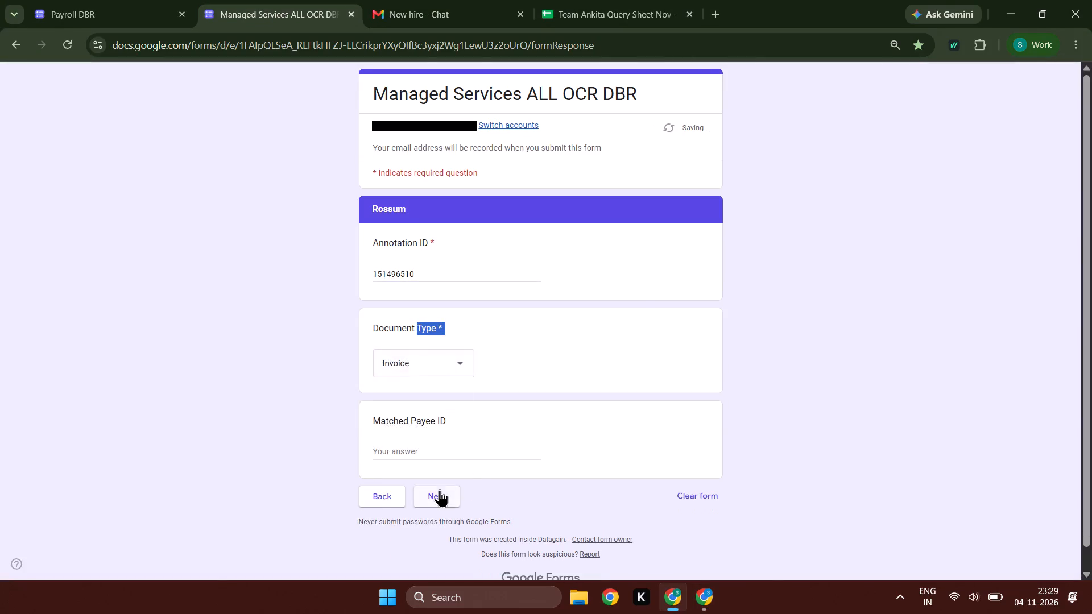
Copy payer name Sugarfina from Rossum into the form's Payer answer and set Review to R.
key("alt+Tab")
scroll(123, 298, "up", 8)
left_click(130, 123)
left_click(135, 127, "ctrl")
key("ctrl+c")
key("ctrl+c")
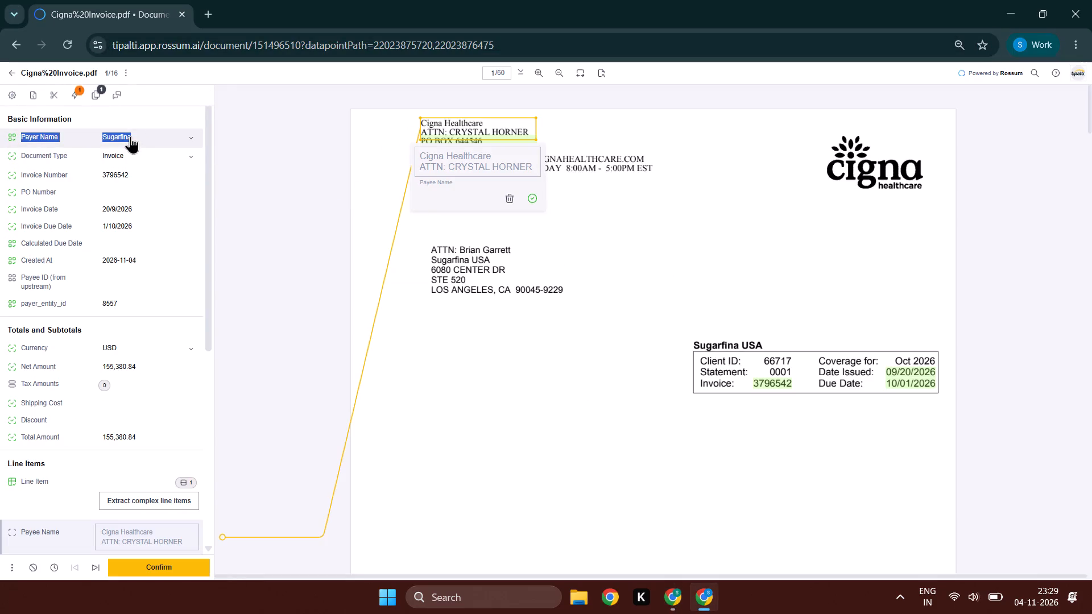
left_click(132, 134, "ctrl")
key("ctrl+c")
key("ctrl+c")
key("alt+Tab")
left_click(471, 280, "ctrl")
key("ctrl+v")
left_click(404, 368)
left_click(413, 402)
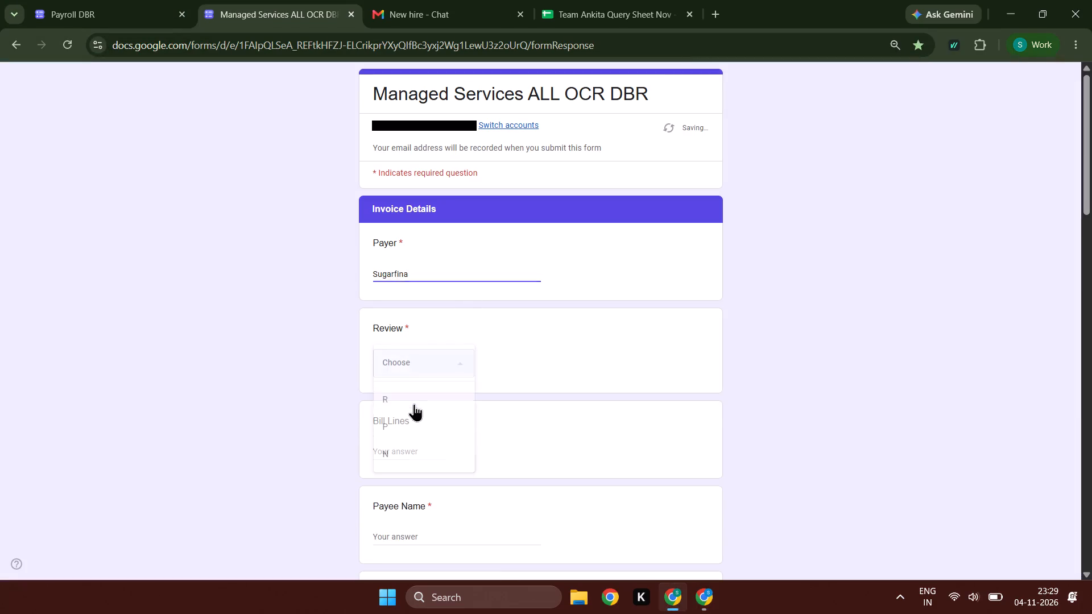
Enter 1 for Bill Lines and copy the matched payee, Payee Unknown (), from Rossum into Payee Name.
left_click(397, 455)
key("alt+Tab")
scroll(99, 381, "down", 4)
key("alt+Tab")
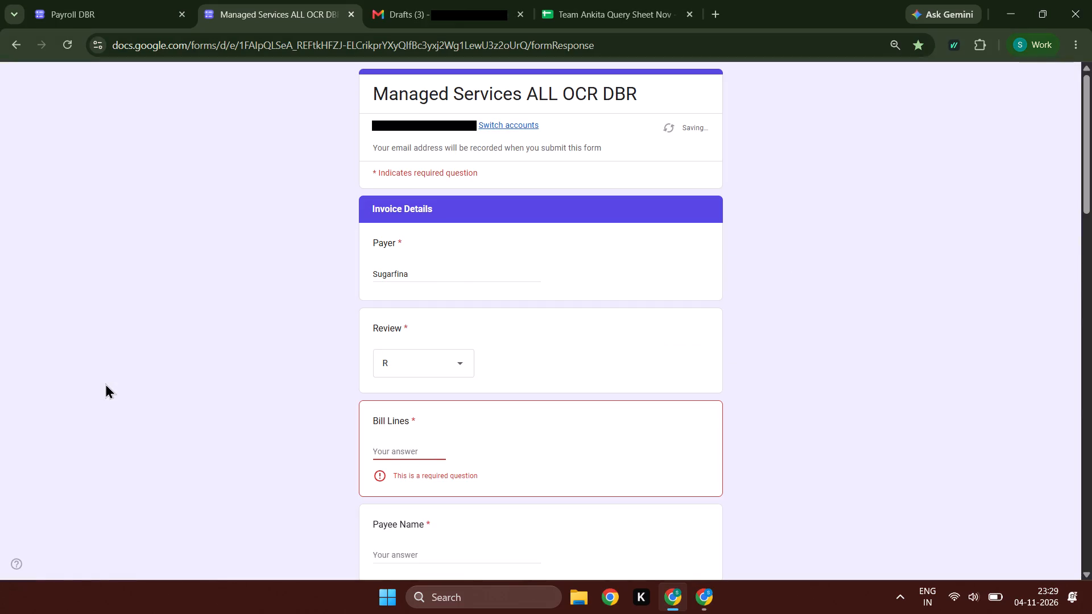
key("1")
key("Tab")
key("alt+Tab")
left_click(129, 351)
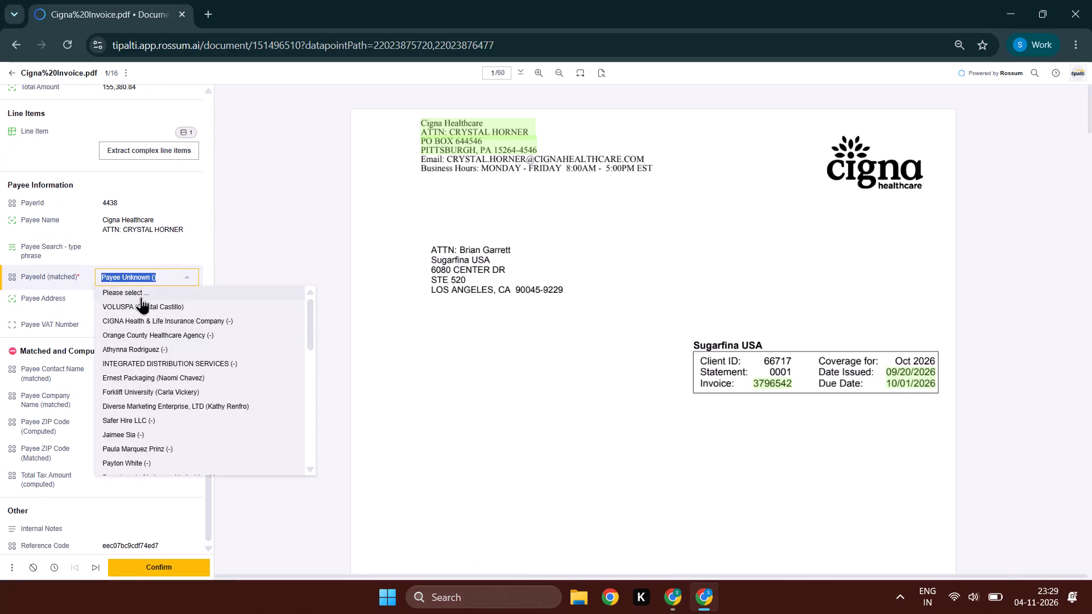
key("ctrl+c")
key("ctrl+c")
key("ctrl+c")
key("ctrl+c")
key("ctrl+c")
key("ctrl+c")
key("ctrl+c")
key("alt+Tab")
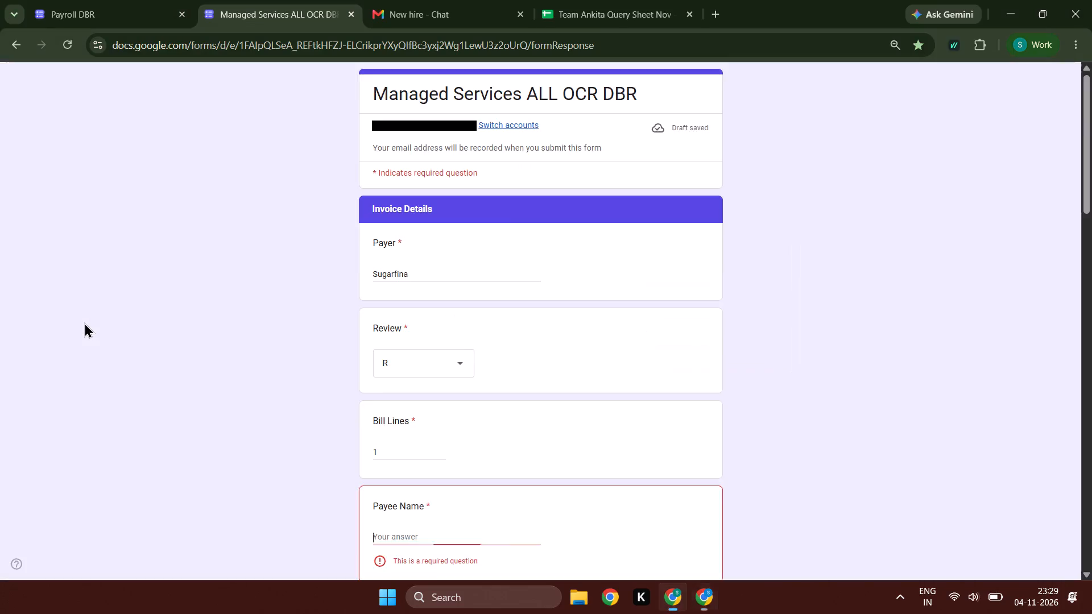
key("ctrl+v")
key("Tab")
Enter invoice number 3796542 from Rossum, invoice date 20-09-2026 and invoice due date 01-10-2026 in the form.
key("alt+Tab")
scroll(159, 250, "up", 9)
left_click_drag(155, 176, 82, 169)
key("ctrl+c")
key("ctrl+c")
key("alt+Tab")
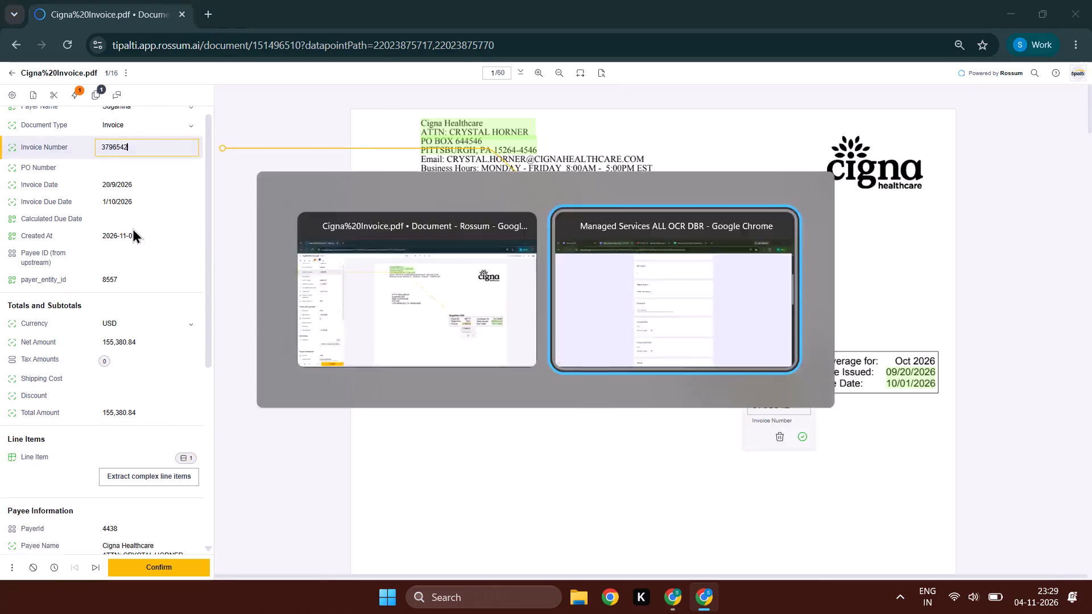
key("ctrl+v")
key("Tab")
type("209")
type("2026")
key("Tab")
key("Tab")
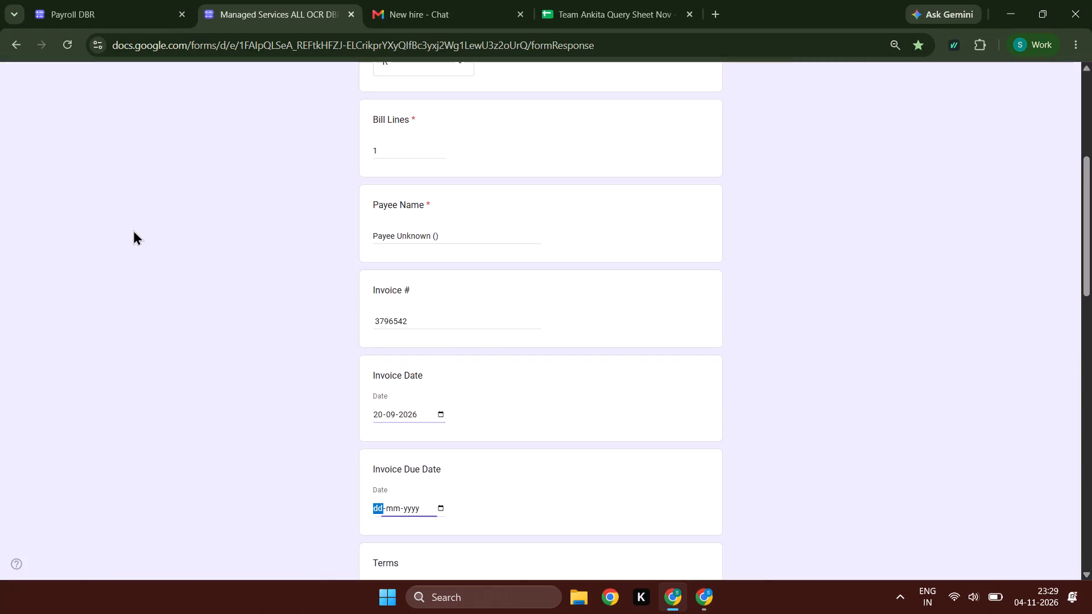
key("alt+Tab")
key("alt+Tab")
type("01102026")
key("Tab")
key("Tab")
Copy the amount 155,380.84 from Rossum into the form's Total Amt, leaving terms, PO number and tax amount blank.
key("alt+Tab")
left_click_drag(158, 337, 102, 343)
key("ctrl+c")
key("ctrl+c")
key("alt+Tab")
scroll(486, 360, "down", 5, "alt")
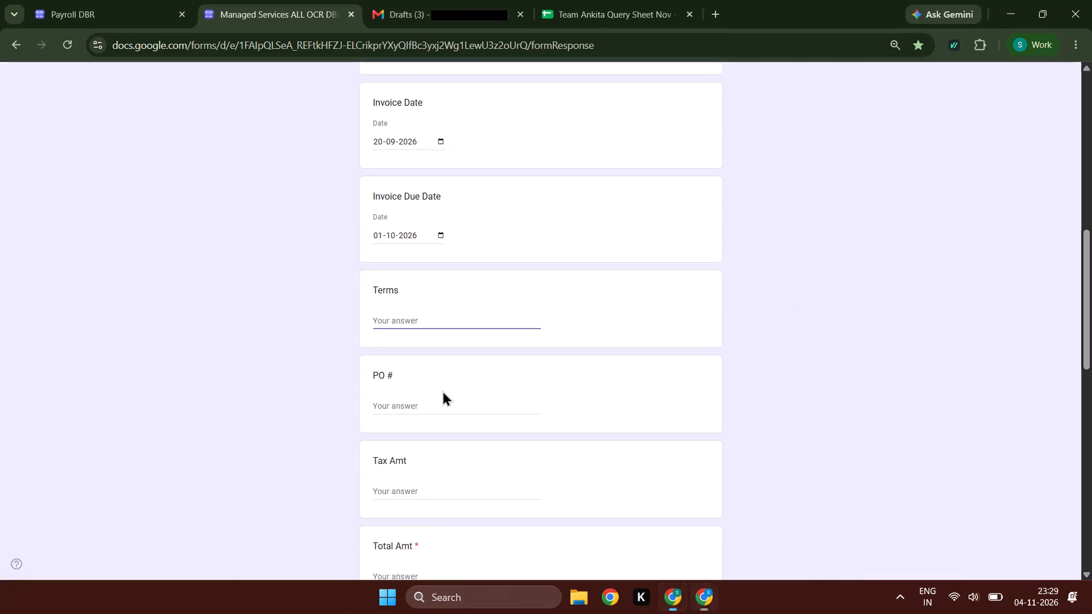
key("Tab")
key("Tab")
key("Tab")
key("ctrl+v")
key("Tab")
Set the form's currency to USD, Foreign Language and Quality Analyst to NA, Invoice Pages to 1 and Multiple Payees to No.
key("alt+Tab")
scroll(75, 320, "up", 1)
key("alt+Tab")
type("US")
key("Tab")
type("NN")
key("Tab")
type("NNN")
key("Tab")
key("1")
key("Tab")
key("n")
key("Tab")
Request a copy of the responses and submit the Cigna invoice's form entry.
key("Tab")
key("space")
key("Tab")
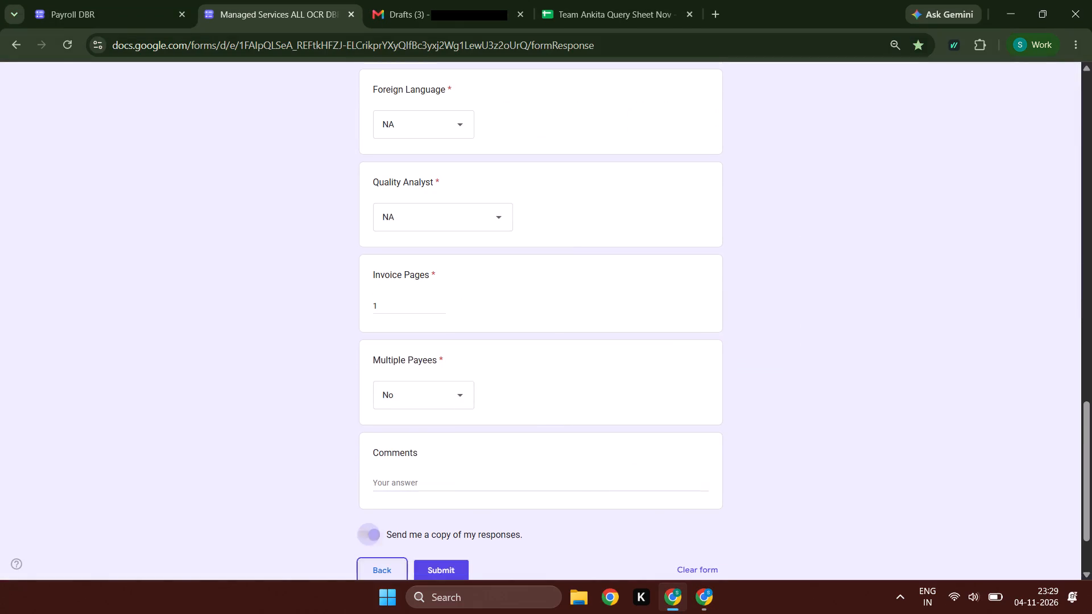
key("Tab")
key("space")
Confirm the Cigna invoice in Rossum.
key("alt+Tab")
double_click(165, 571)
Start another DBR form response with the email recorded and OCR set to Rossum, and continue to the Annotation ID question.
key("alt+Tab")
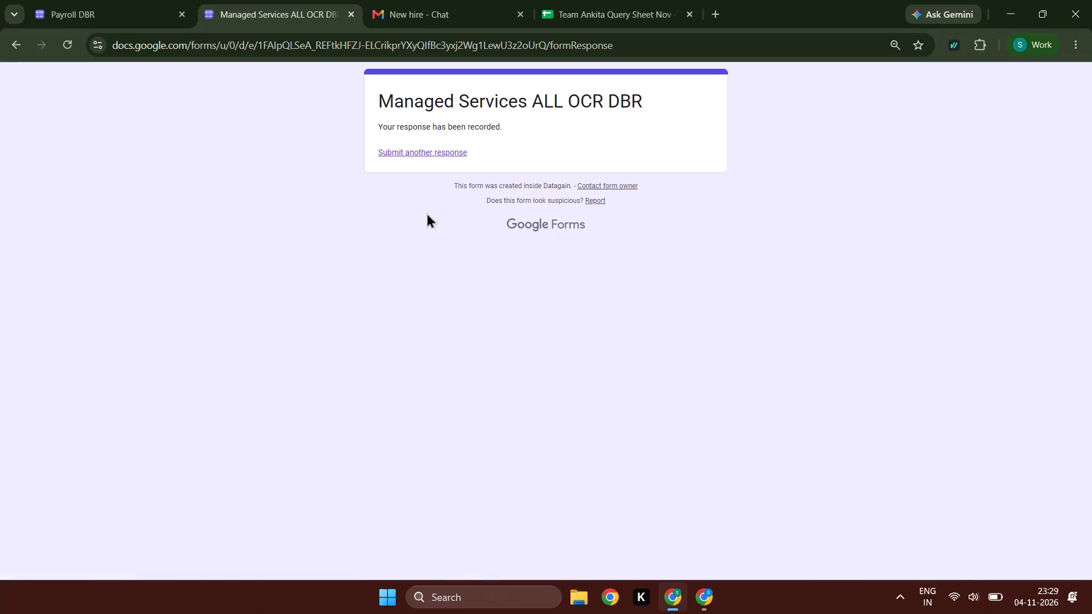
double_click(452, 157)
left_click(402, 235)
left_click(402, 239)
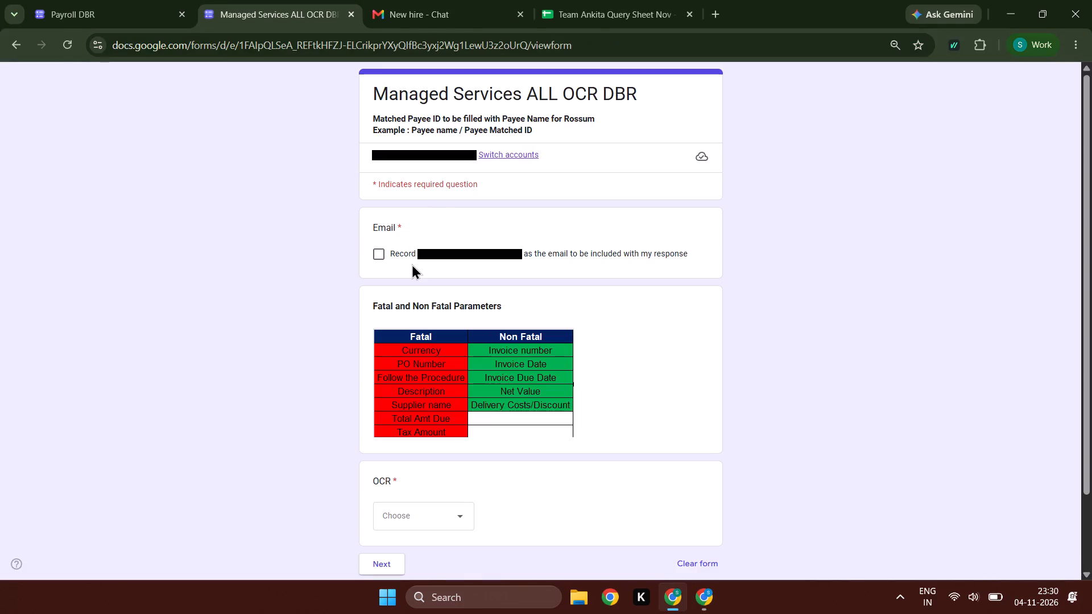
left_click(412, 264)
left_click(446, 516)
left_click(424, 546)
triple_click(381, 556)
key("alt+Tab")
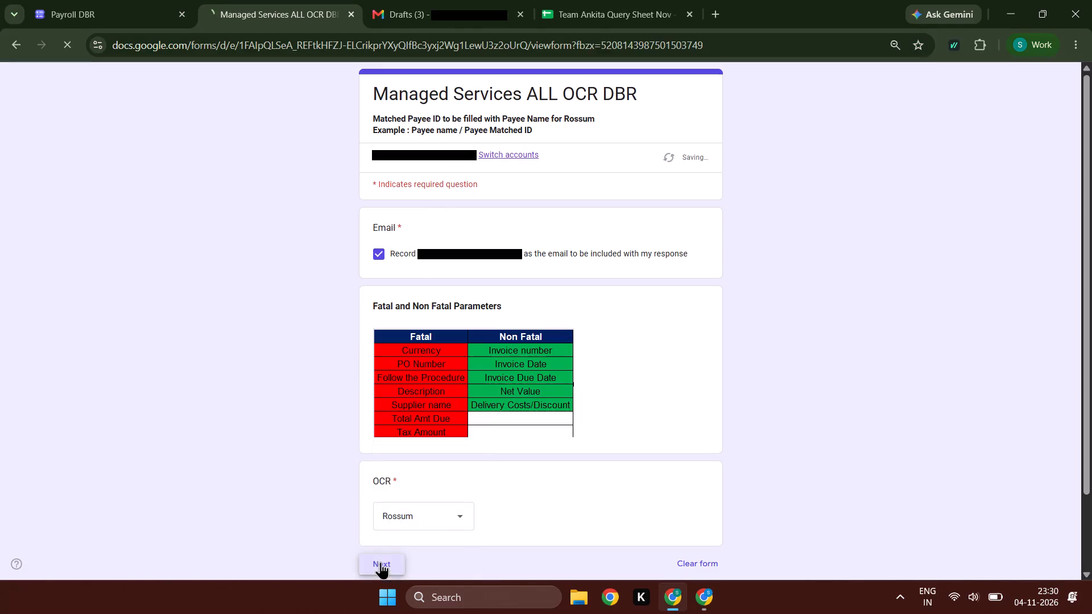
key("alt+Tab")
left_click(437, 278)
Return to Rossum, set the CREW Jacksonville reimbursement's document type to Other, and validate 26/10/2026 as its invoice date.
key("alt+Tab")
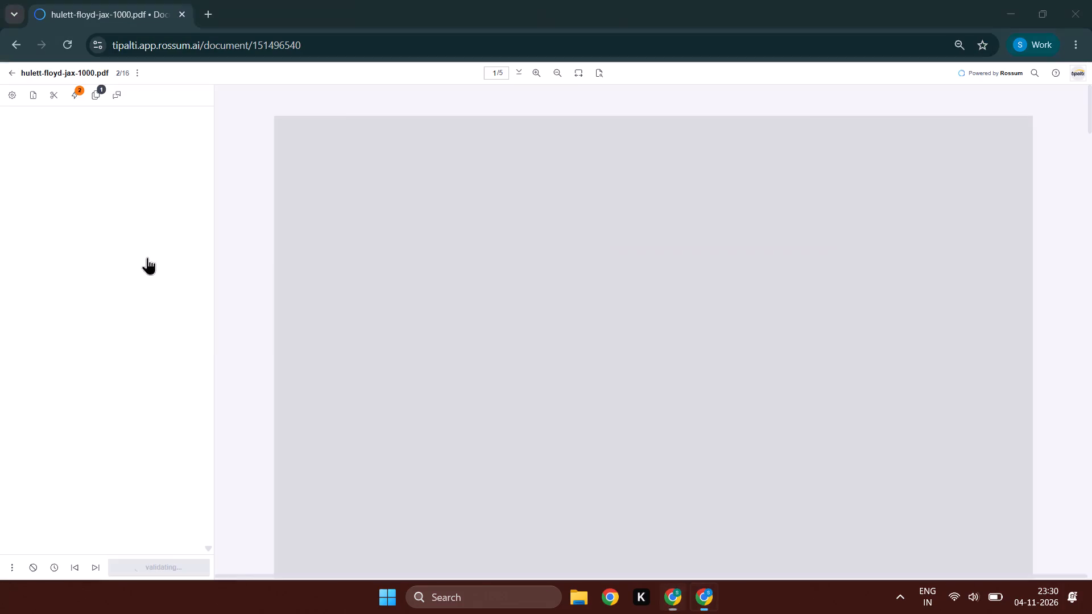
left_click(122, 161)
left_click(143, 196)
left_click(142, 206)
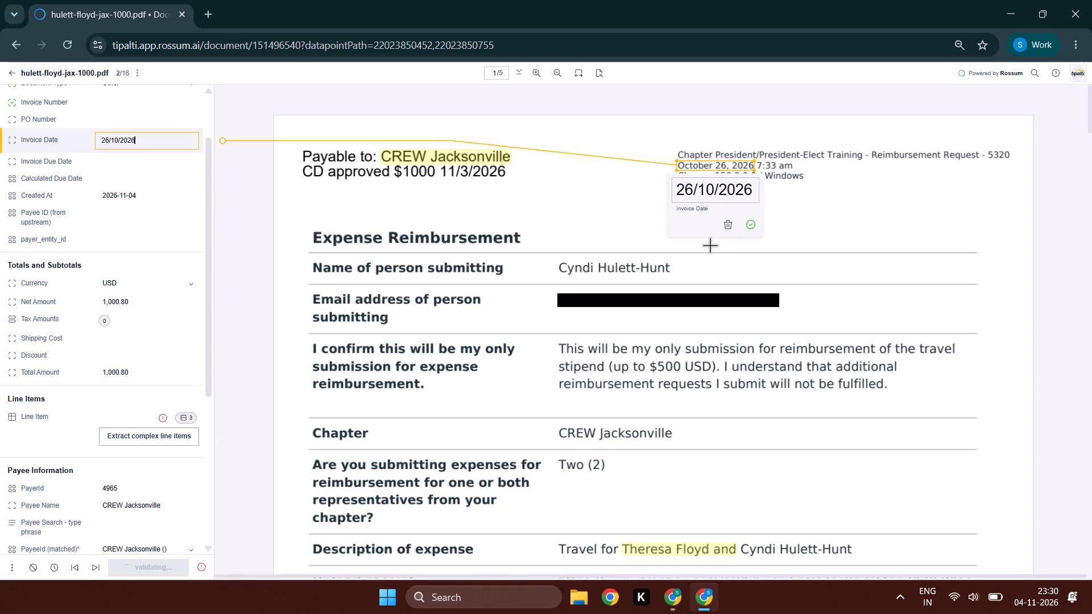
key("Tab")
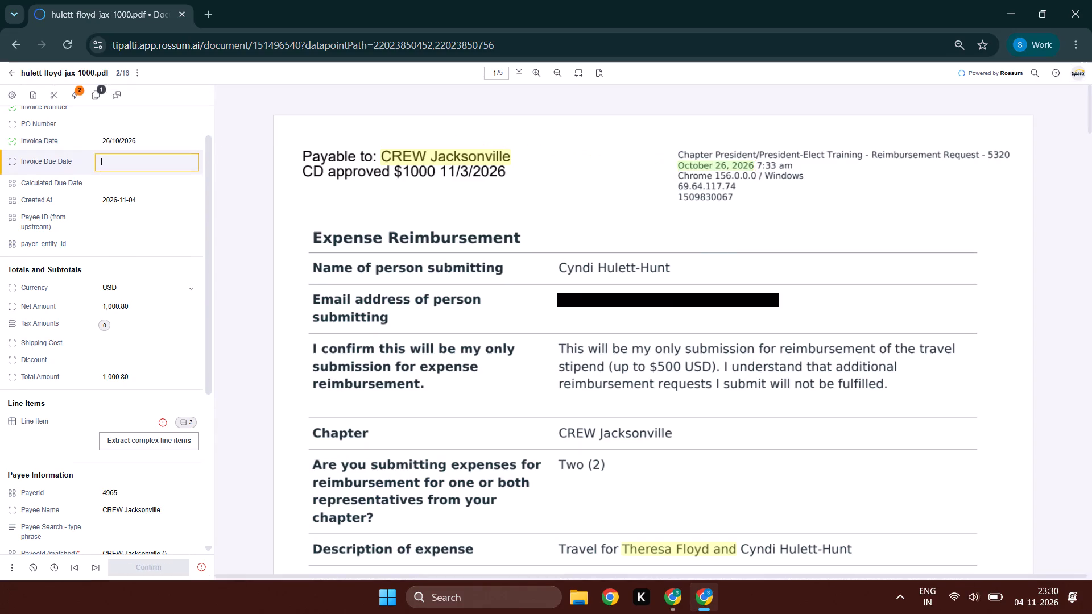
Validate the remaining date, currency and amount fields through Total Amount, and open the line items table.
key("Tab")
key("Tab")
key("Tab")
key("Tab")
key("Tab")
key("Tab")
key("Tab")
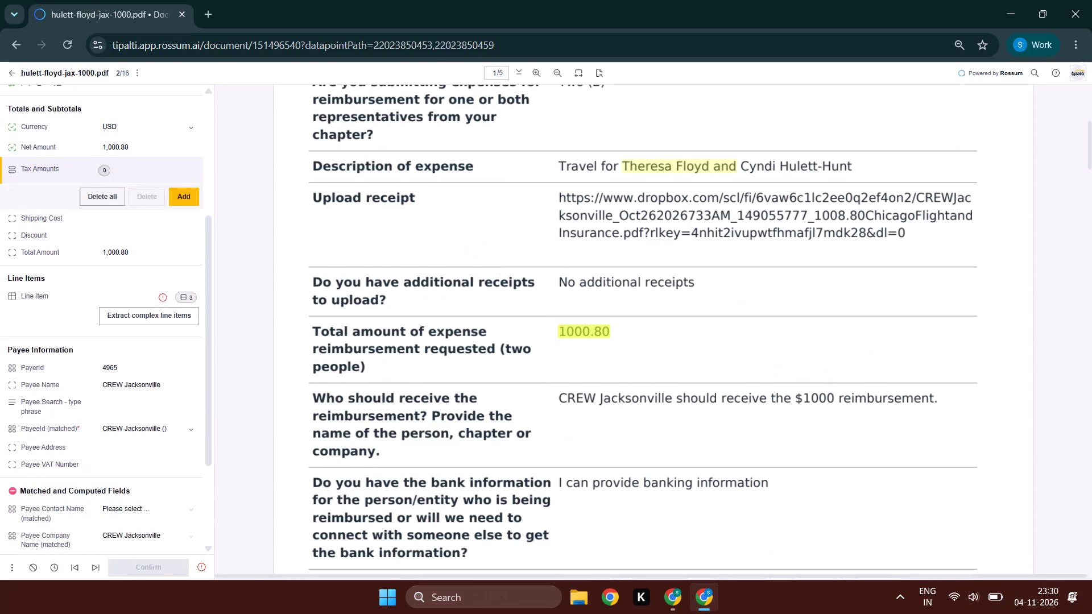
key("Tab")
key("Tab")
key("Tab")
key("Tab")
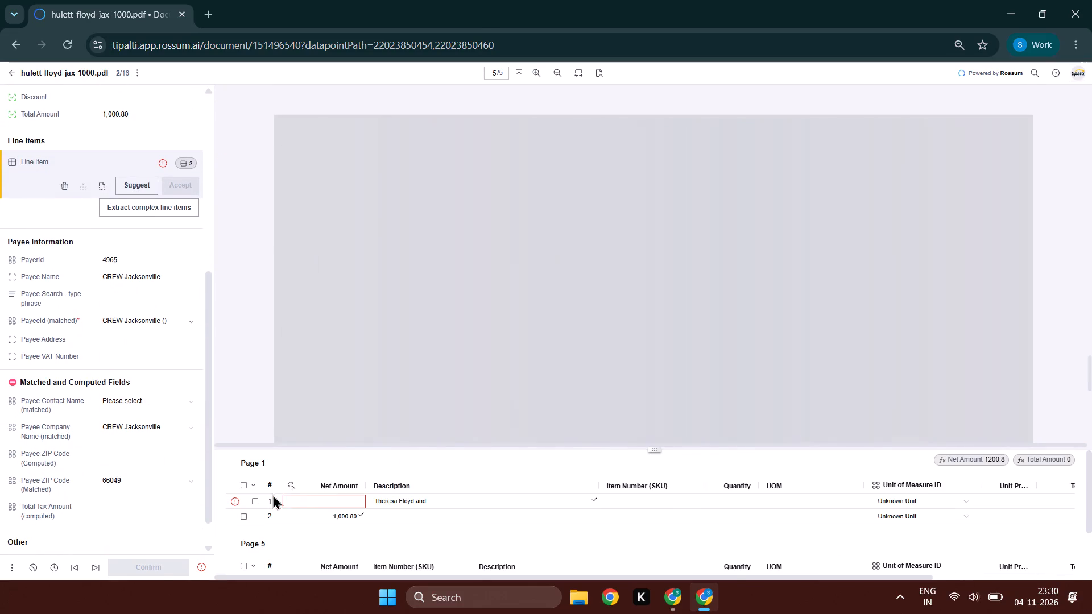
left_click(256, 496)
left_click(346, 461)
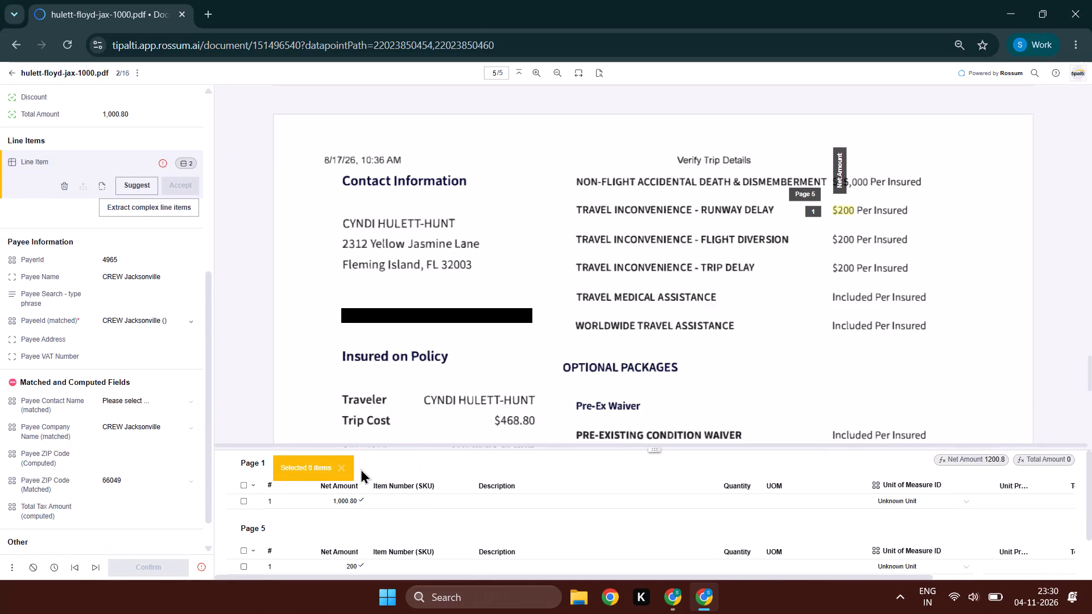
Capture "Total amount of expense reimbursement requested (two people)" from the document as the 1,000.80 line item's description.
left_click(370, 497)
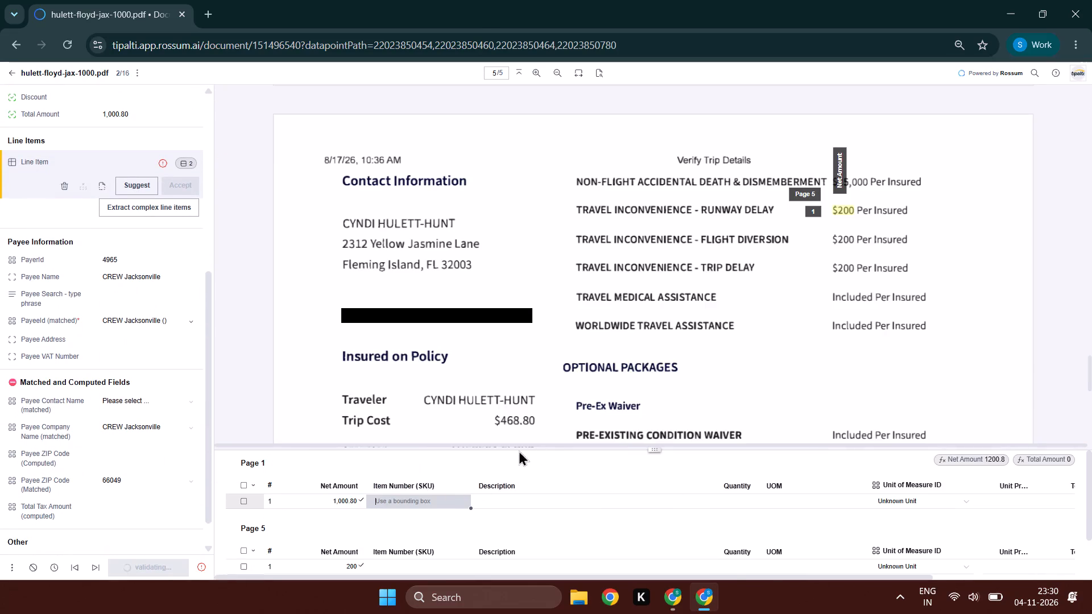
key("shift+Tab")
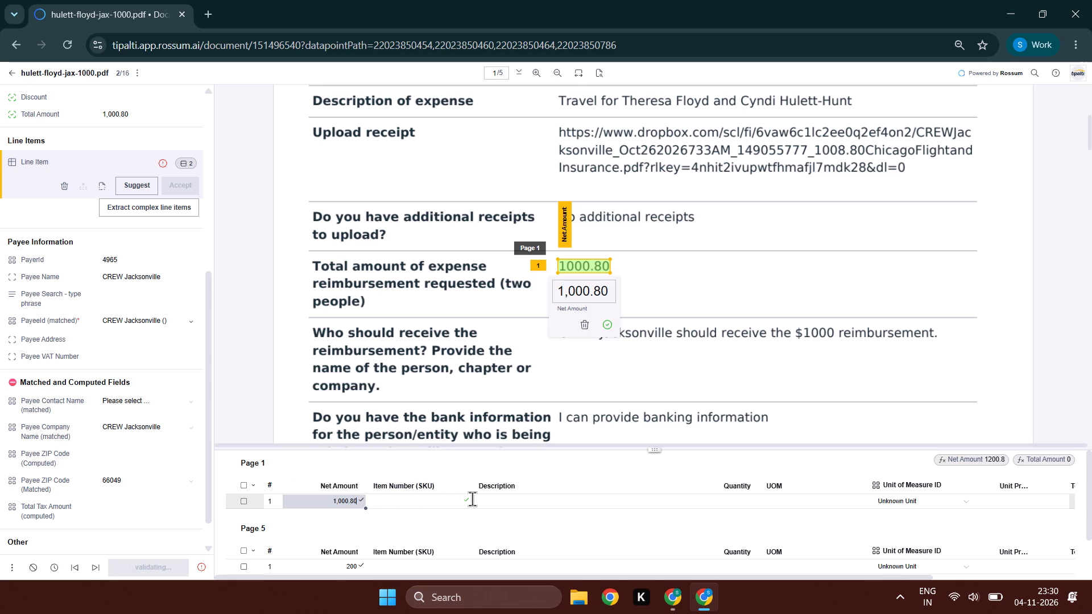
left_click(474, 499)
left_click_drag(525, 262, 295, 310)
left_click_drag(398, 301, 417, 303)
left_click_drag(417, 303, 410, 298)
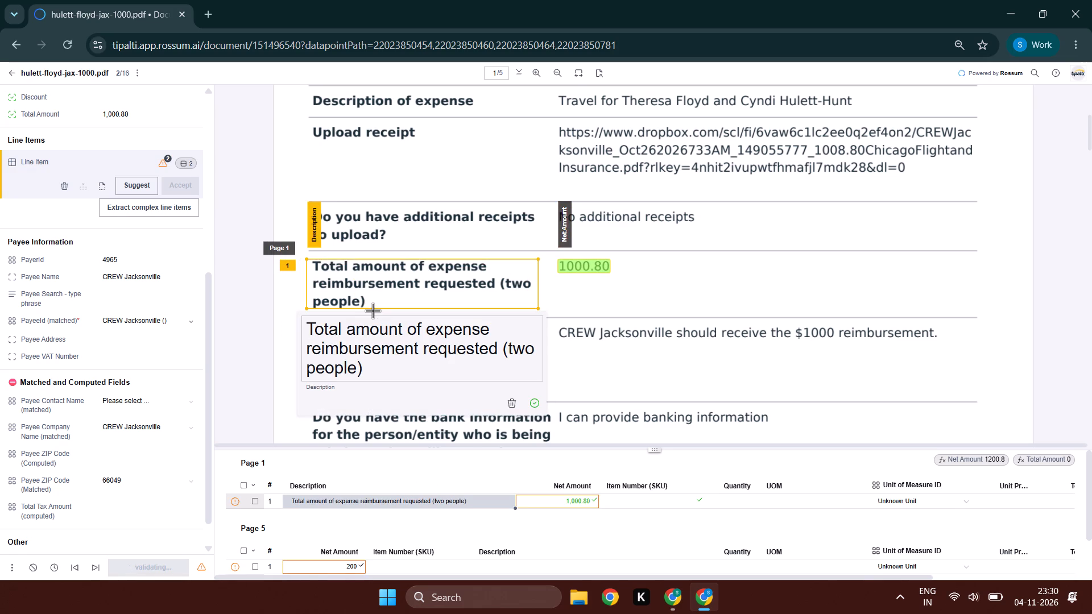
key("Tab")
Delete the page 5 line item with the net amount of 200.
scroll(298, 548, "down", 2)
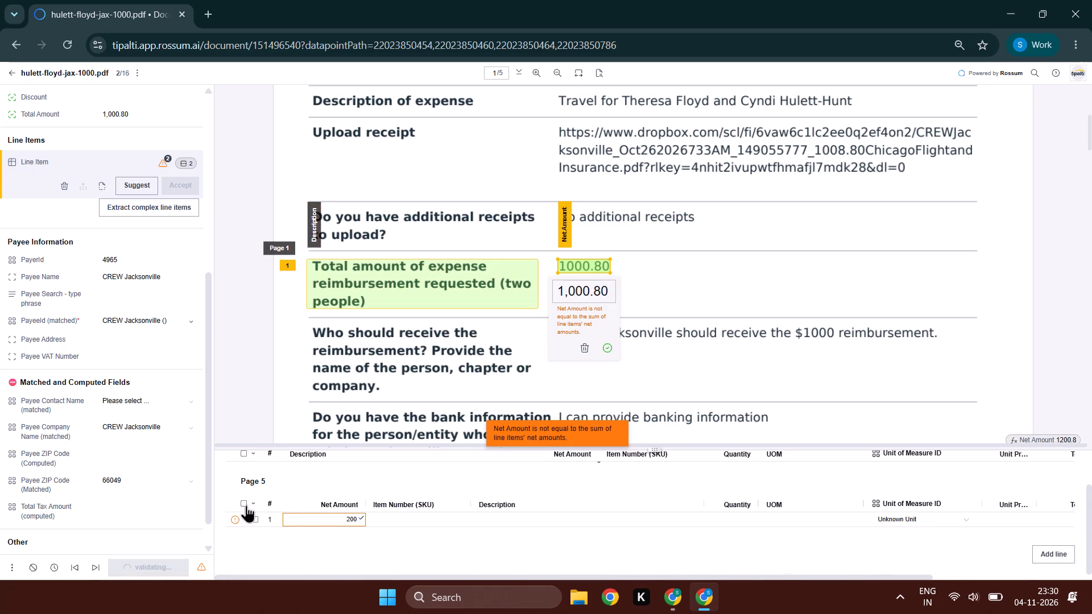
left_click(246, 505)
left_click(359, 462)
Validate the payee name, payee search and matched PayeeId fields.
left_click(148, 270)
key("Tab")
key("Tab")
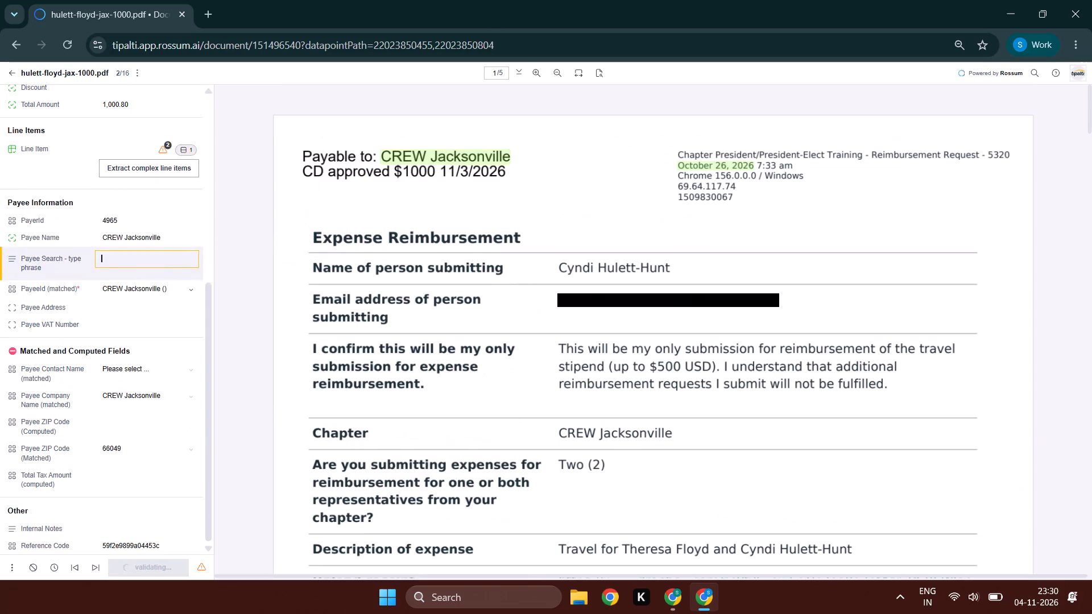
key("Tab")
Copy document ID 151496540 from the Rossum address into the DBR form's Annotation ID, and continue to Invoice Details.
double_click(269, 34)
key("ctrl+c")
key("ctrl+c")
key("alt+Tab")
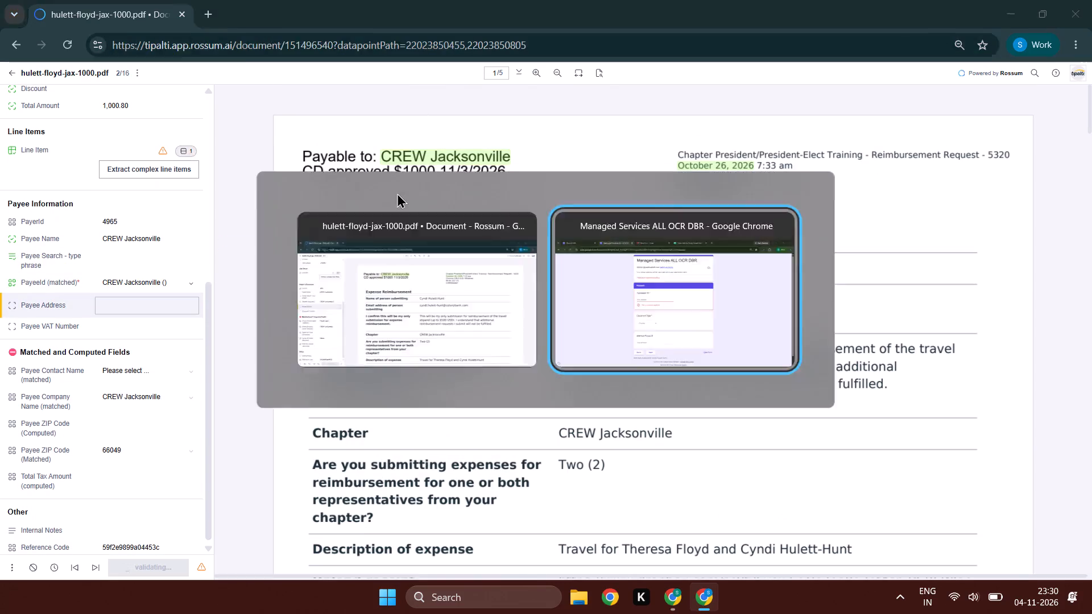
key("ctrl+v")
left_click_drag(406, 356, 406, 361)
left_click(411, 387)
double_click(441, 499)
Copy the payer name CREW_Network from Rossum into the form's Payer answer.
key("alt+Tab")
scroll(124, 271, "up", 8)
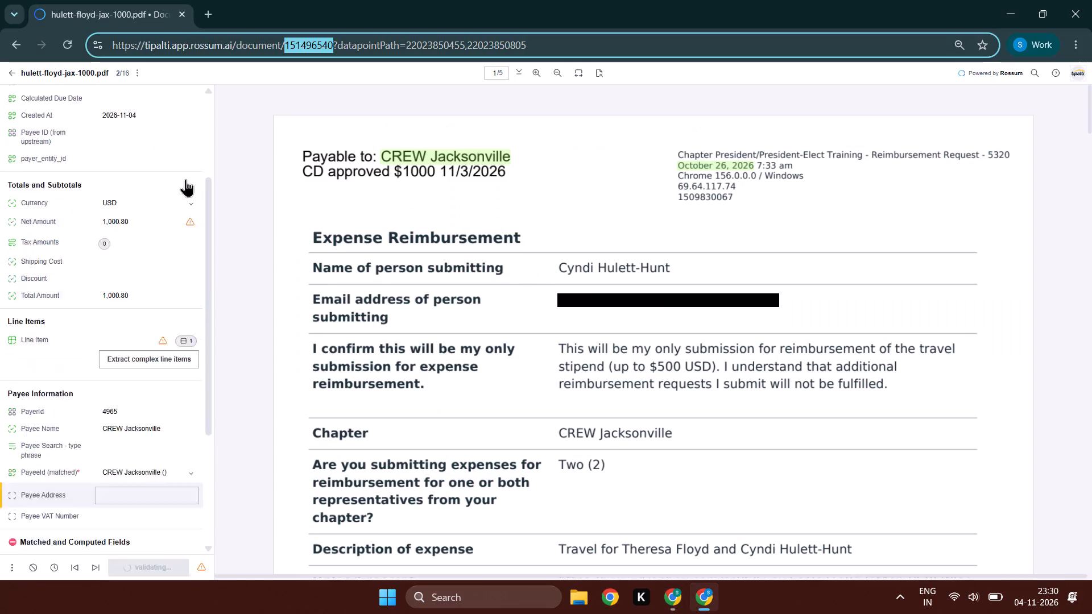
left_click(133, 133, "ctrl")
key("ctrl+c")
key("ctrl+c")
key("alt+Tab")
left_click(394, 264, "ctrl")
key("ctrl+v")
left_click(398, 272, "ctrl")
key("ctrl+v")
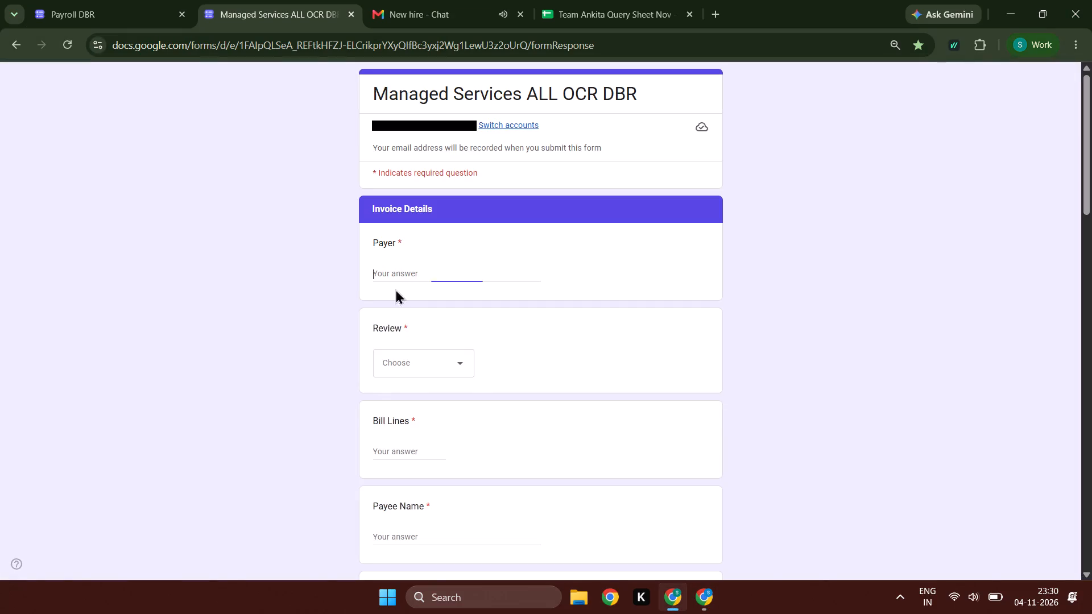
Set the form's Review to R and Bill Lines to 1.
left_click(394, 359)
left_click(412, 404)
left_click(390, 451)
key("alt+Tab")
scroll(126, 400, "down", 3)
key("alt+Tab")
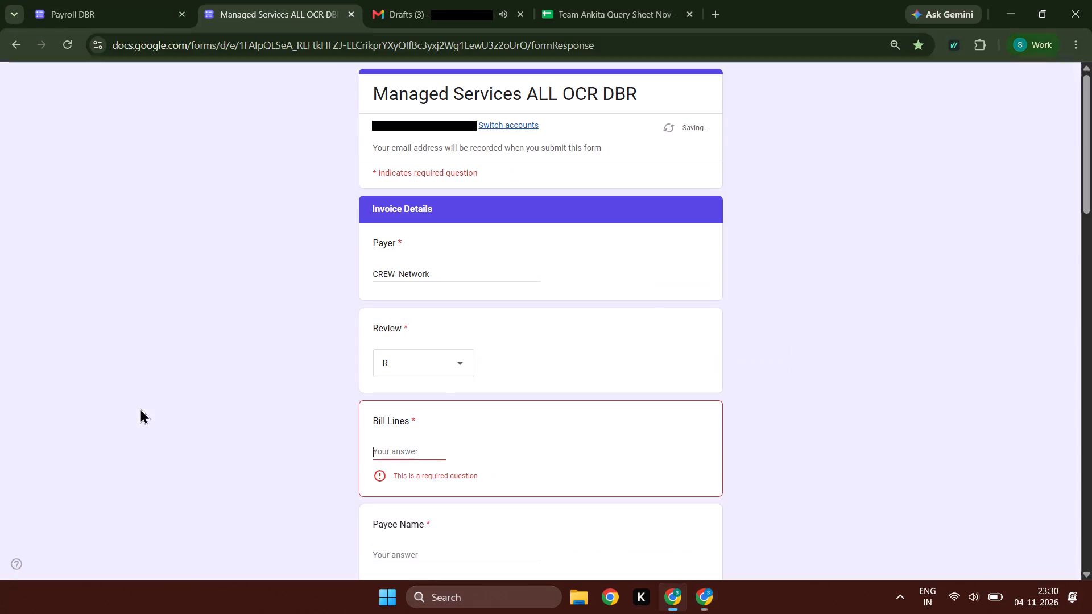
key("1")
key("Tab")
Copy the matched payee "CREW Jacksonville ()" from Rossum into the form's Payee Name.
key("alt+Tab")
scroll(140, 408, "down", 1)
left_click(160, 339)
key("ctrl+c")
key("ctrl+c")
key("alt+Tab")
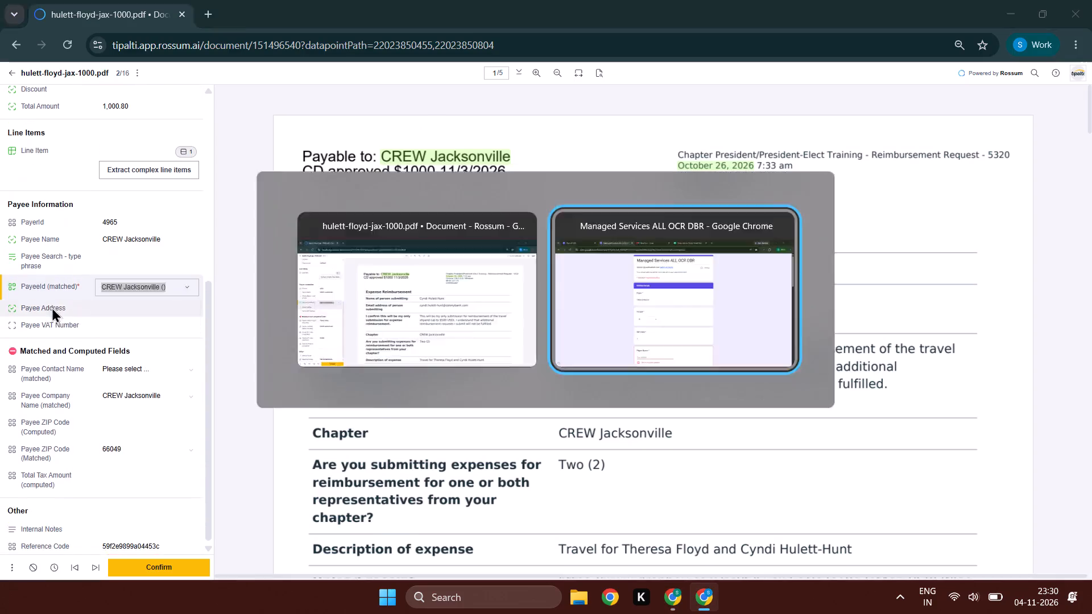
key("ctrl+v")
key("Tab")
Enter 26-10-2026 as the form's Invoice Date, leaving Invoice # blank.
key("alt+Tab")
scroll(43, 209, "up", 8)
key("alt+Tab")
key("Tab")
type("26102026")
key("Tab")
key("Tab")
Copy the net amount 1,000.80 from Rossum into the form's amount question following Tax Amt.
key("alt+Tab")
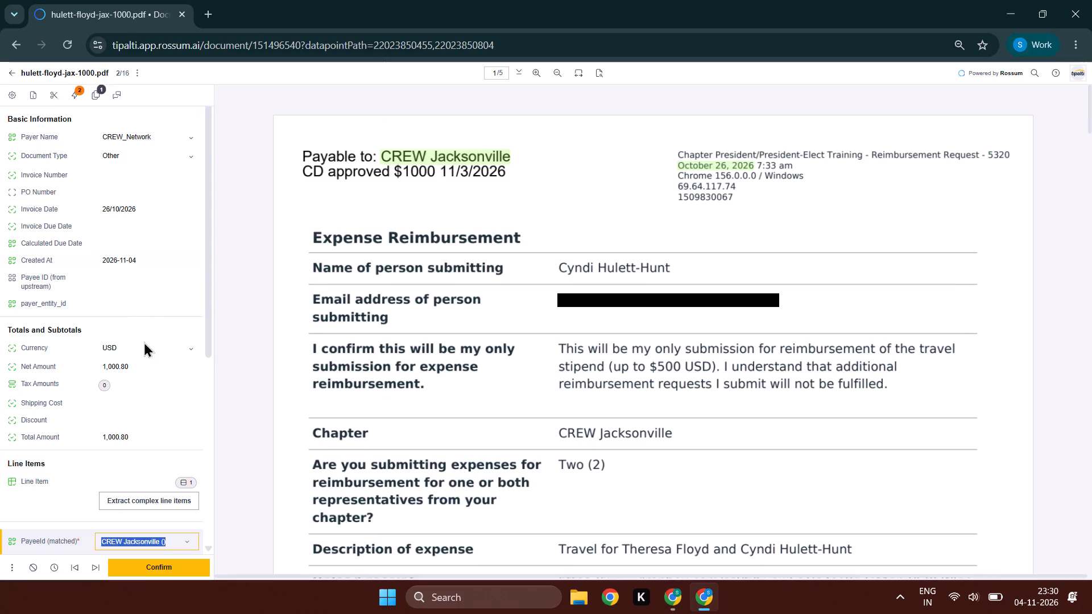
left_click_drag(140, 360, 96, 364)
key("ctrl+c")
key("alt+Tab")
scroll(452, 365, "down", 6, "alt")
key("Tab")
key("Tab")
key("Tab")
left_click_drag(441, 530, 441, 537)
left_click(441, 541)
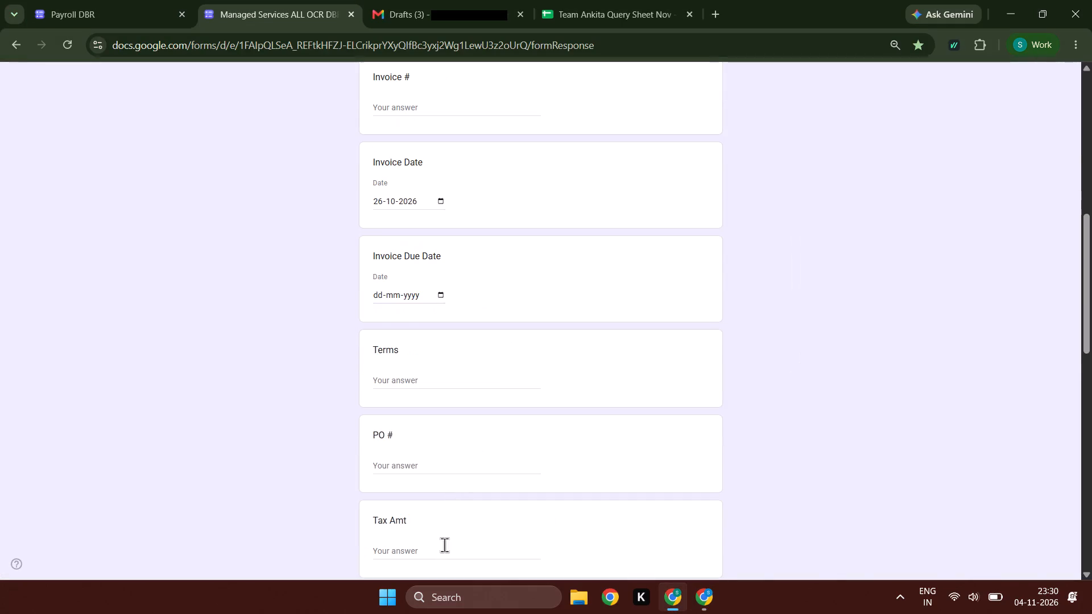
double_click(444, 545)
key("Tab")
key("ctrl+v")
key("Tab")
Set the form's currency to USD, Foreign Language and Quality Analyst to NA, Invoice Pages to 1 and Multiple Payees to No.
key("alt+Tab")
scroll(0, 348, "up", 1)
key("alt+Tab")
type("US")
key("Tab")
type("NN")
key("Tab")
type("NNN")
key("Tab")
key("1")
key("Tab")
key("n")
key("Tab")
Request a copy of the responses and submit the CREW Jacksonville form entry.
key("Tab")
key("space")
key("Tab")
key("Tab")
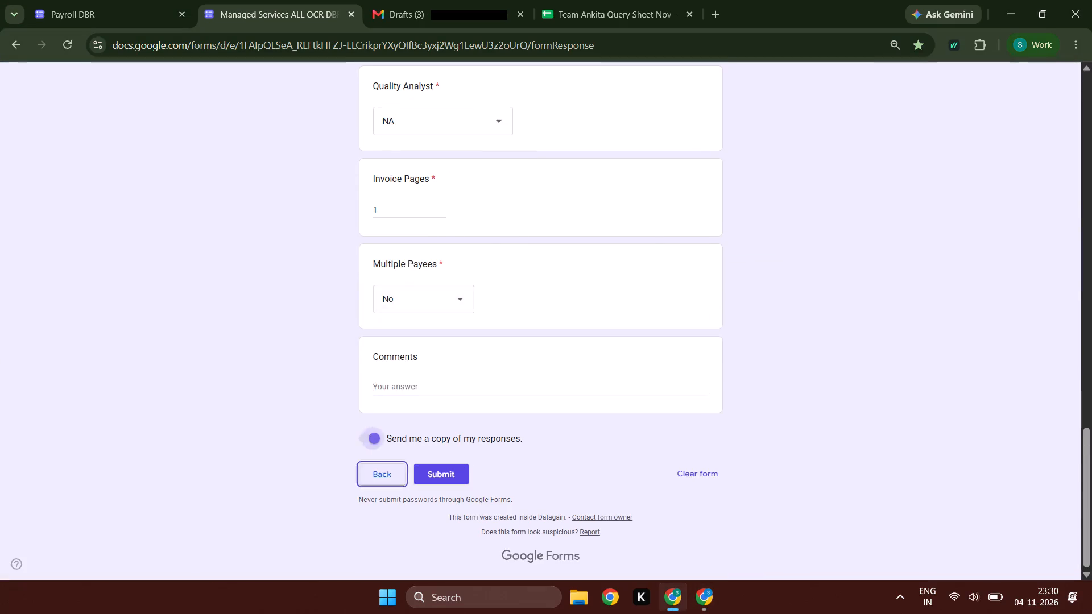
key("space")
Confirm the CREW Jacksonville document in Rossum.
key("alt+Tab")
double_click(186, 567)
Start another DBR form response with the email recorded and OCR set to Rossum, and continue to the following page.
key("alt+Tab")
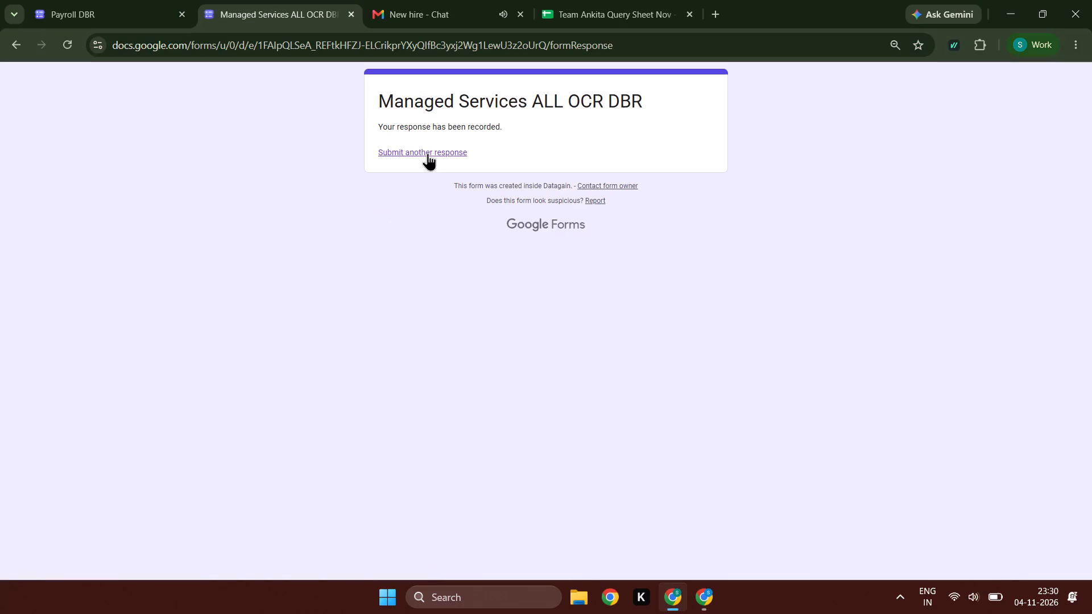
double_click(428, 153)
key("alt+Tab")
key("alt+Tab")
left_click(420, 258)
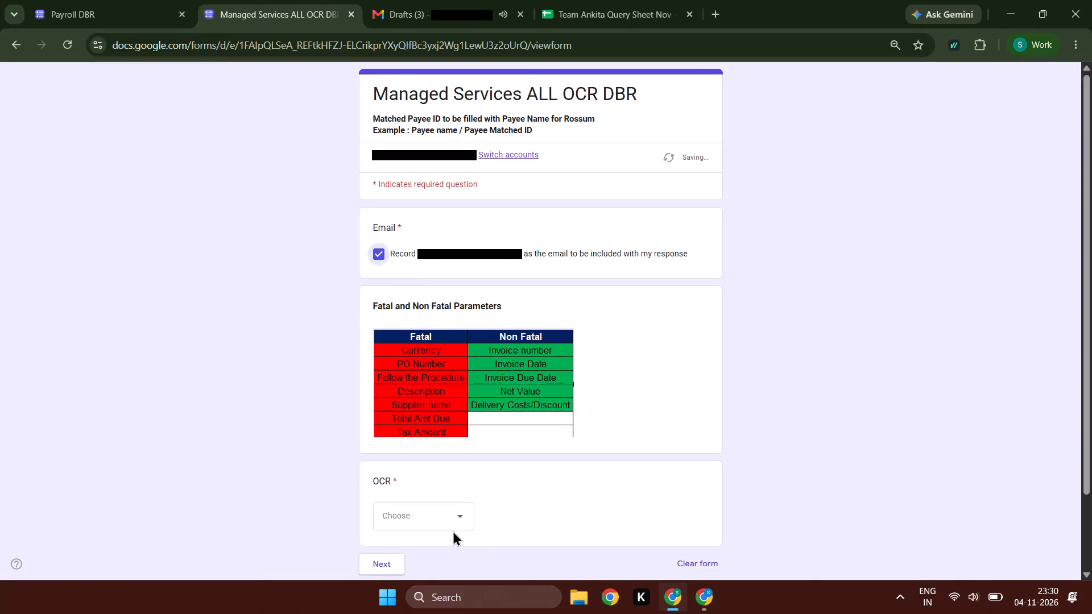
left_click(444, 517)
left_click(442, 544)
double_click(382, 564)
Switch to Rossum and review the header fields, amounts and pages of RallyCreditUnion invoice 2948525.
key("alt+Tab")
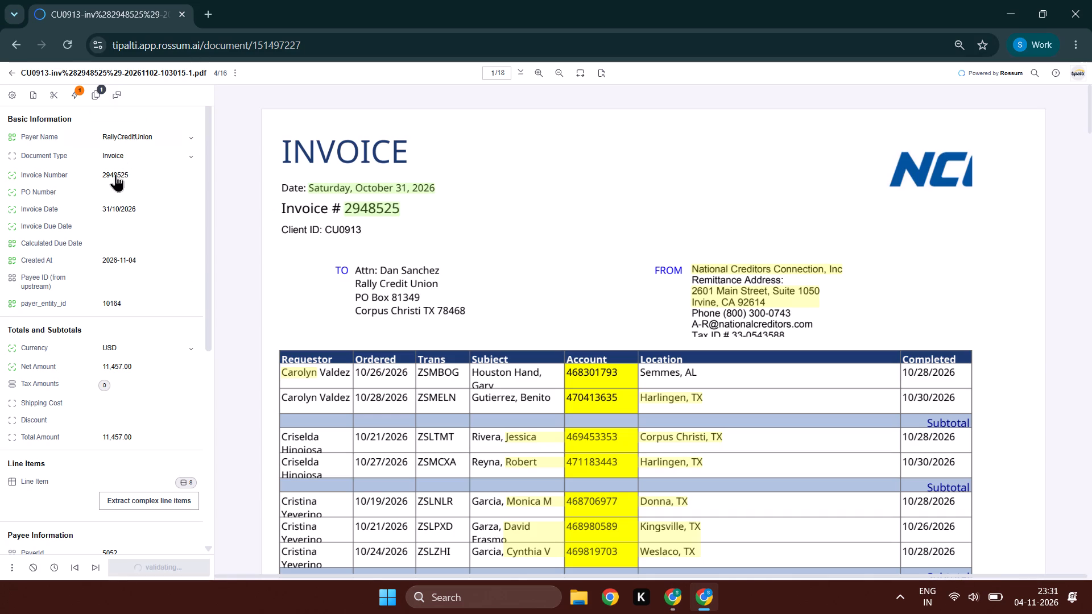
left_click(115, 175)
key("Tab")
key("Tab")
key("Tab")
key("Tab")
key("Tab")
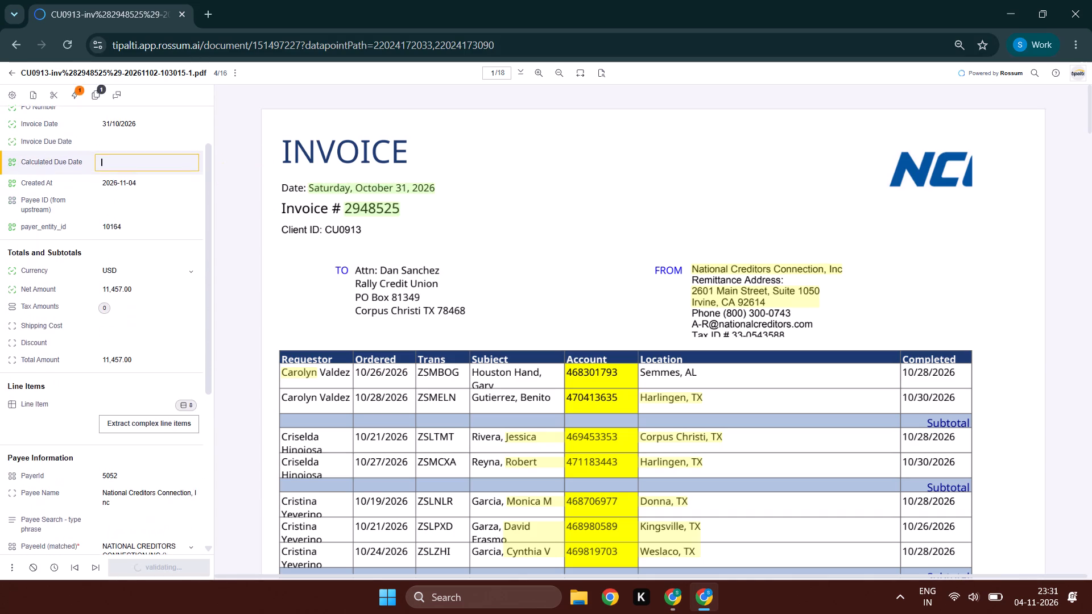
key("Tab")
key("Tab")
key("Tab")
key("Tab")
key("Tab")
key("shift+Tab")
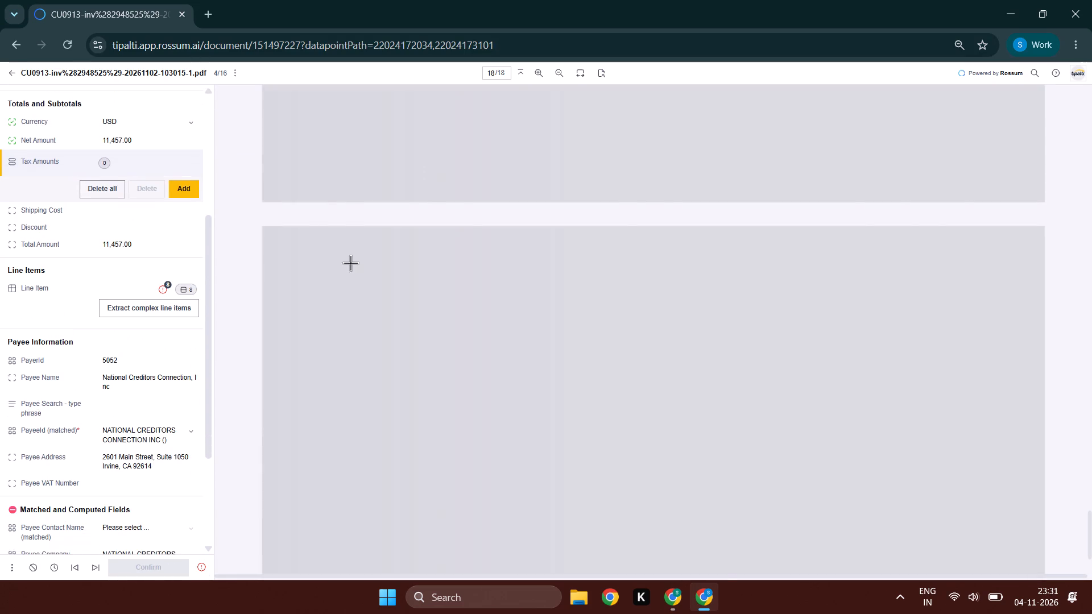
key("Tab")
scroll(448, 220, "up", 20)
scroll(448, 220, "up", 3)
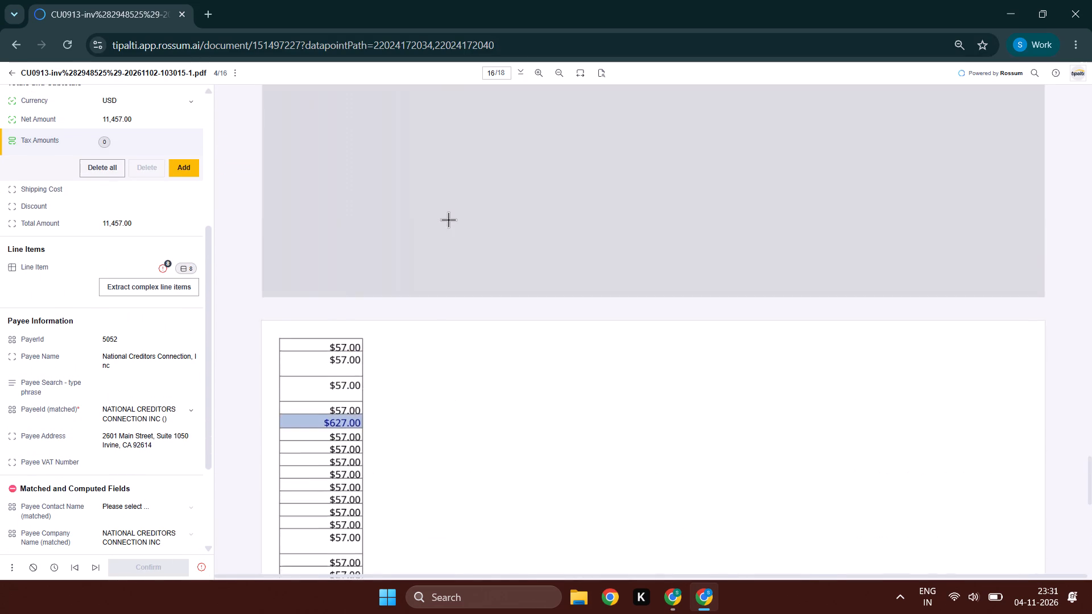
scroll(448, 219, "up", 20)
scroll(448, 219, "up", 20)
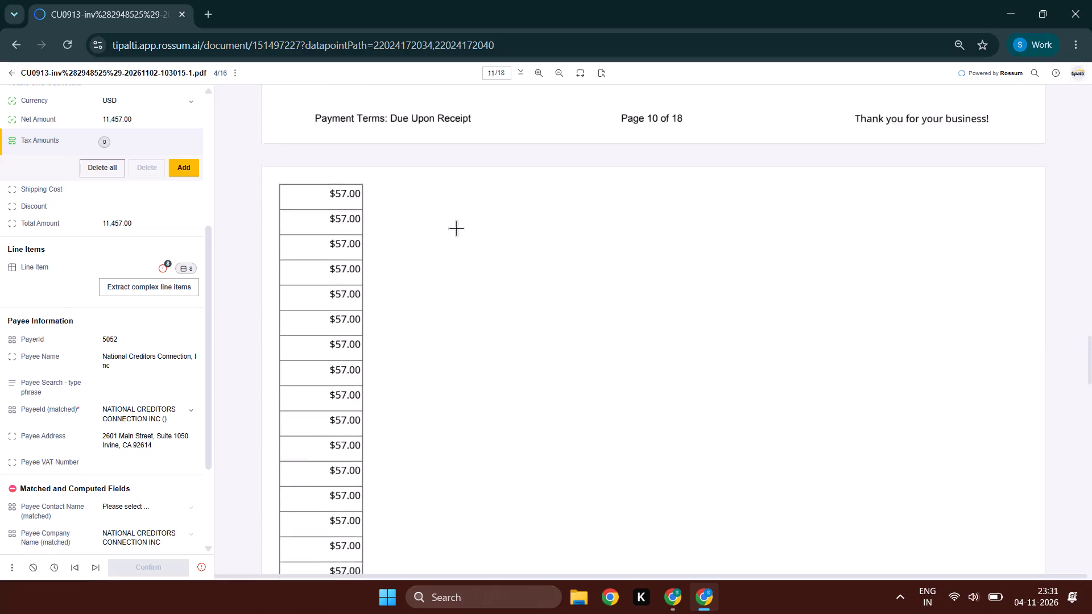
scroll(456, 228, "up", 3)
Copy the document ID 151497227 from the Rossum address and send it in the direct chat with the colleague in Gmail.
double_click(276, 45)
key("ctrl+c")
key("ctrl+c")
key("ctrl+c")
key("alt+Tab")
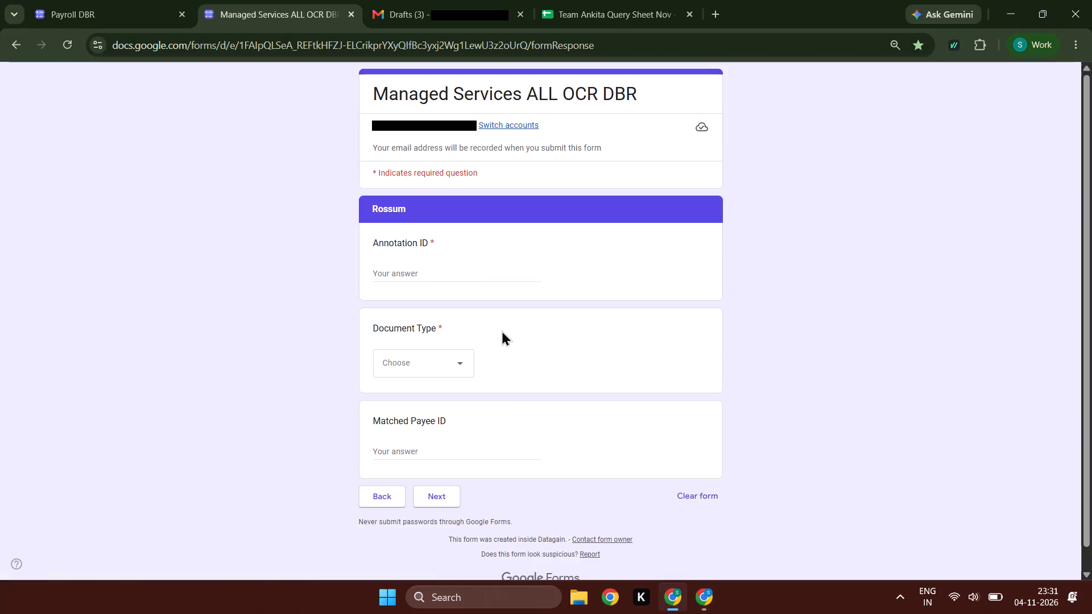
left_click(386, 0)
left_click(45, 173)
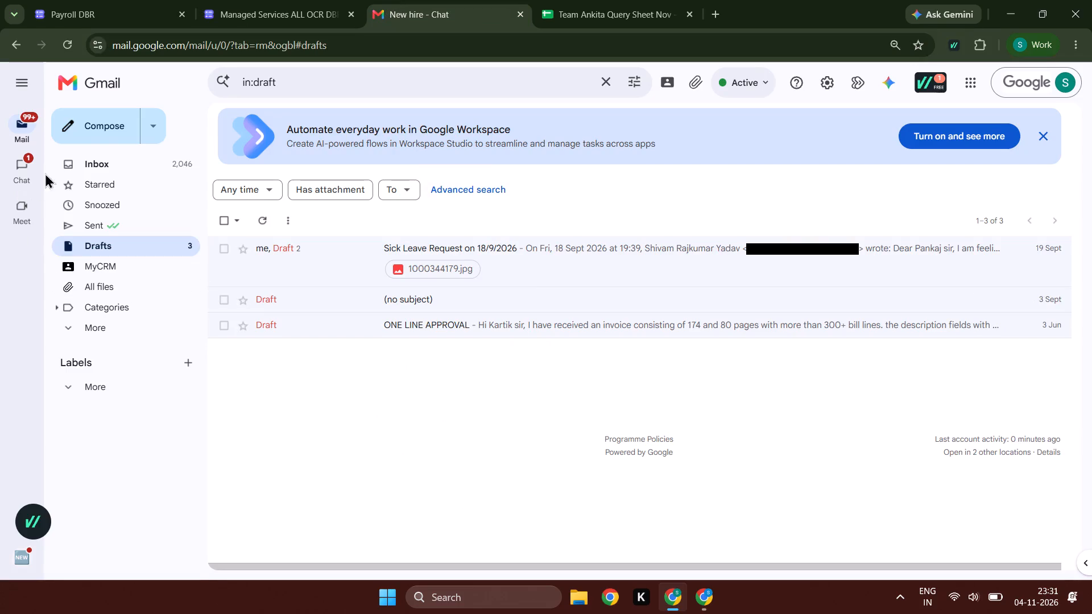
left_click(10, 162)
key("ctrl+v")
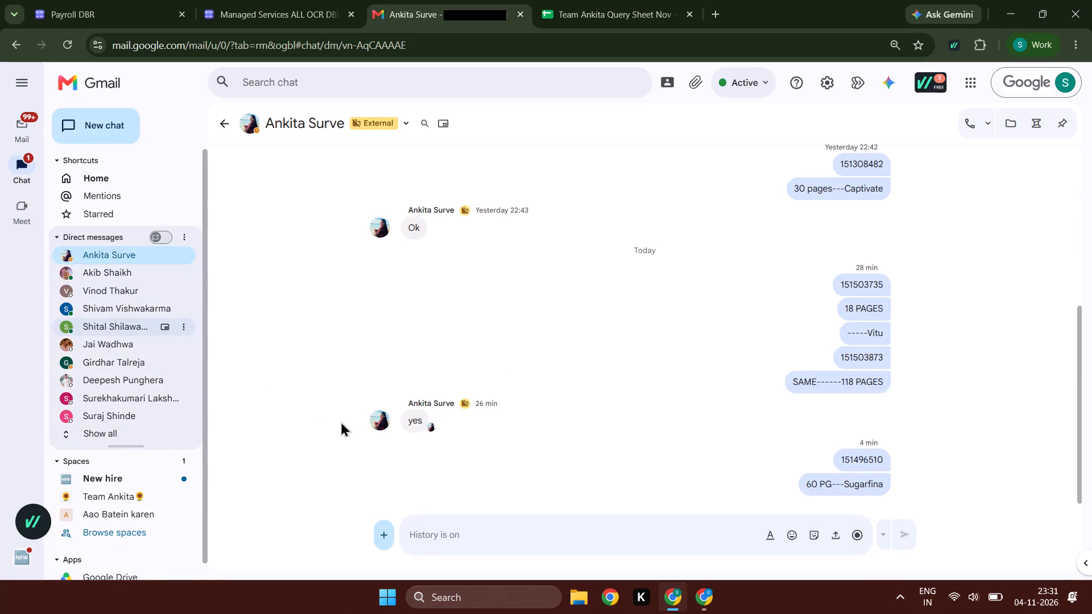
key("Return")
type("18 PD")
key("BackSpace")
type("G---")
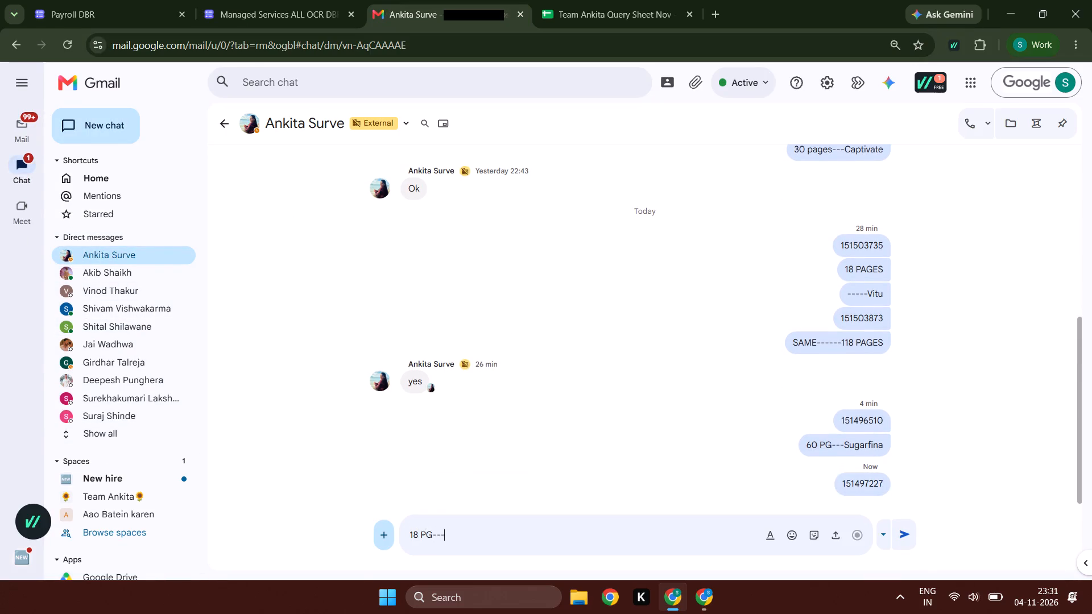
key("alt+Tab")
scroll(155, 114, "up", 7)
double_click(133, 136)
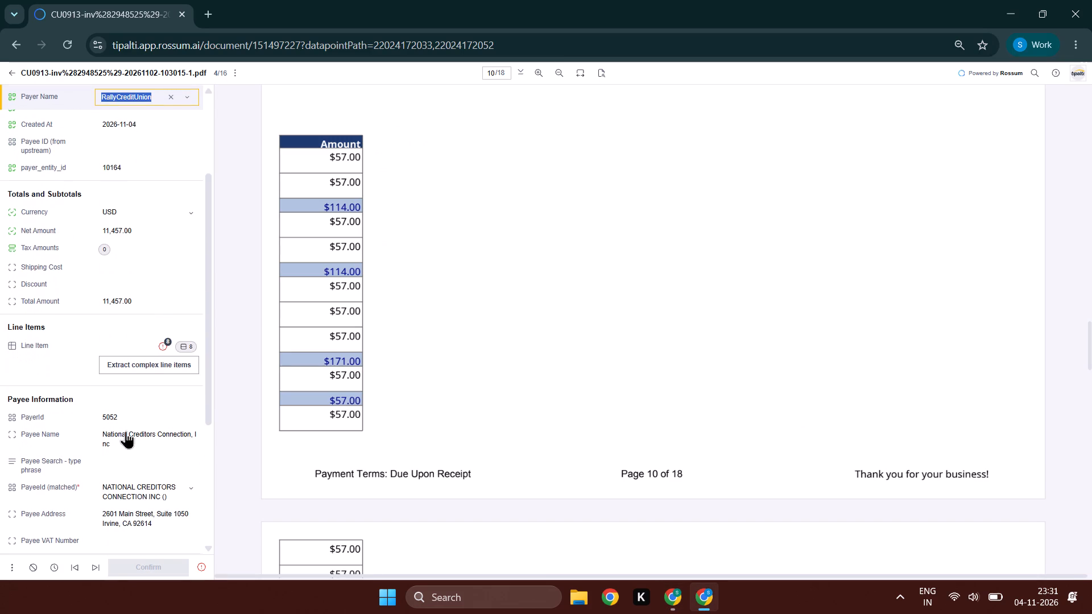
left_click(92, 566)
Return to the Managed Services ALL OCR DBR form and open the Annotation ID answer for entry.
key("alt+Tab")
left_click(262, 0)
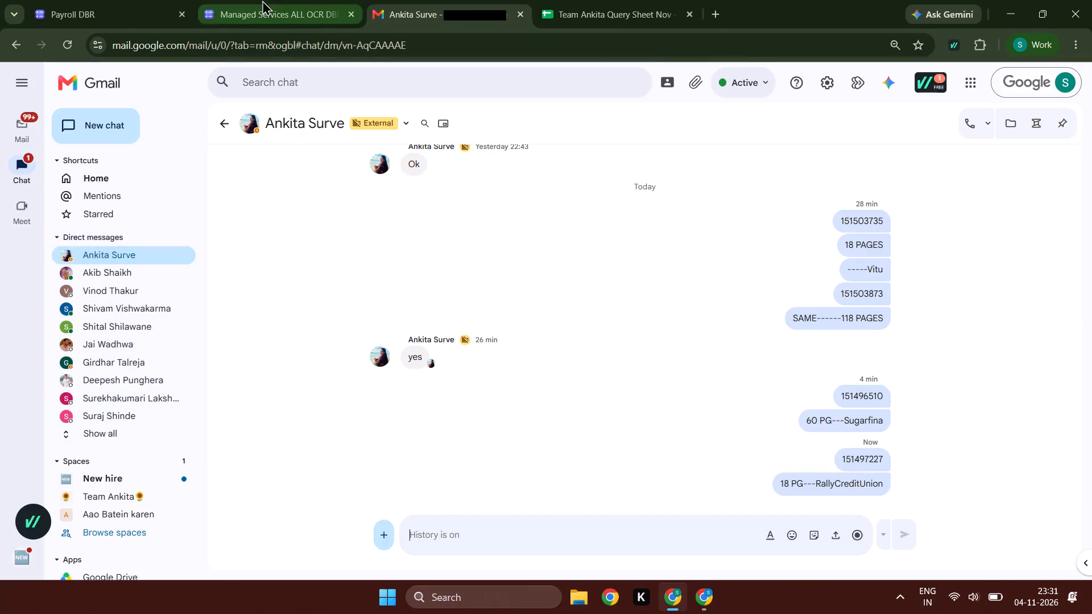
left_click(383, 266)
left_click(383, 275)
Examine the Globalstar document image001.png in Rossum, comparing its header and amount fields with the USAC and TRS figures.
key("alt+Tab")
left_click(120, 159)
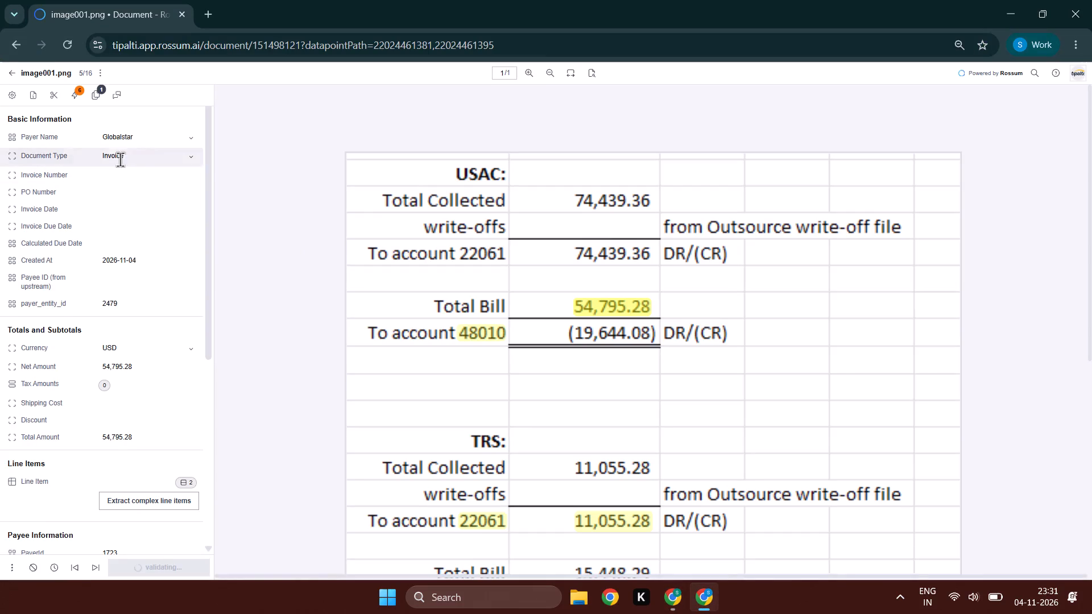
left_click(130, 195)
left_click(113, 354)
key("Tab")
key("Tab")
key("Tab")
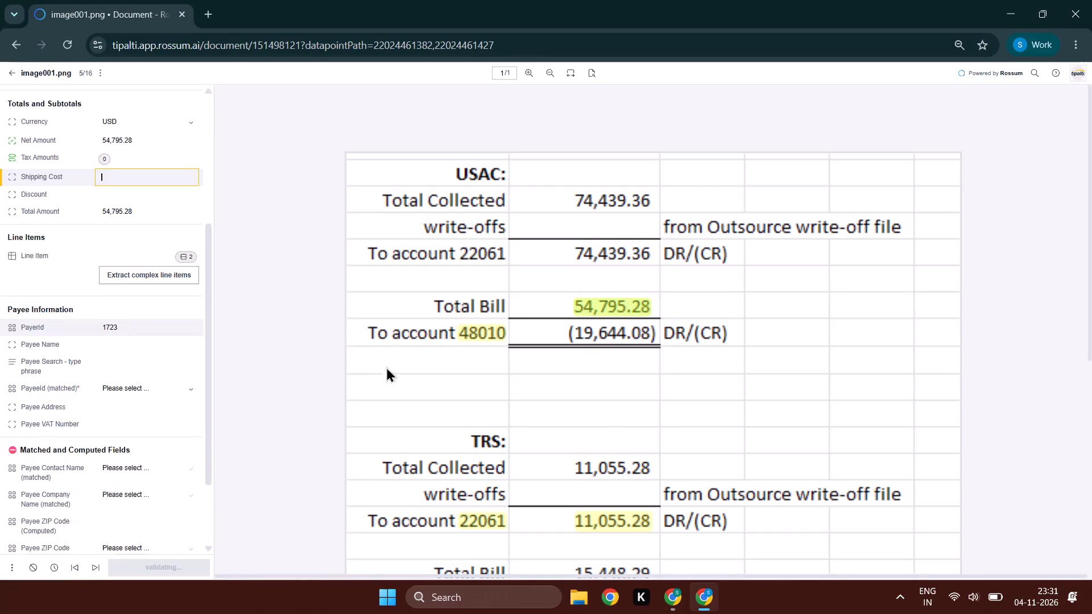
key("shift+Tab")
key("shift+Tab")
scroll(469, 351, "down", 1)
key("shift+Tab")
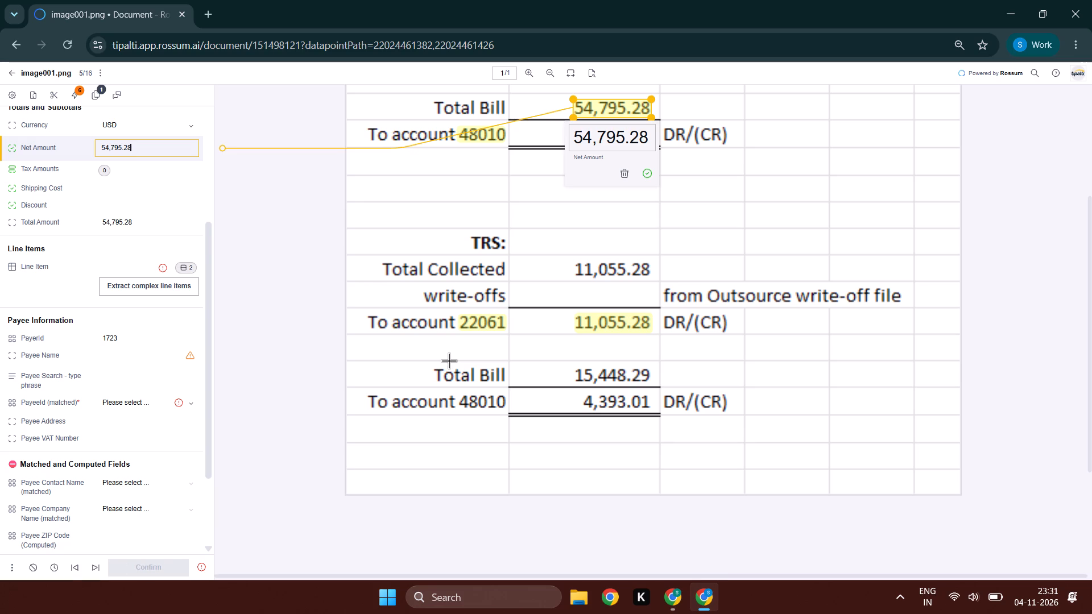
scroll(676, 449, "up", 5)
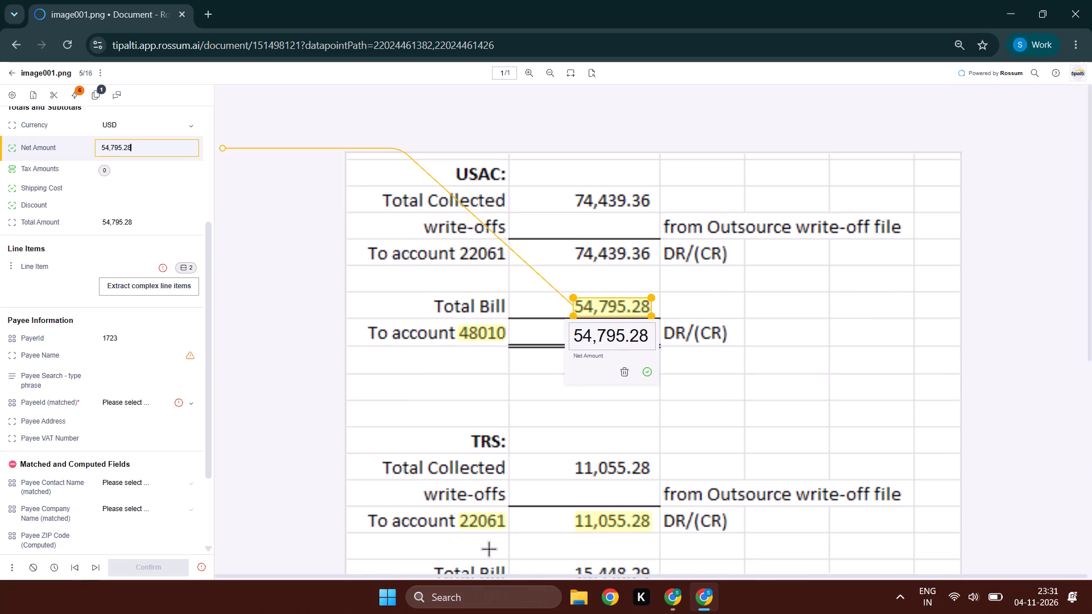
Replace the Globalstar document's Net Amount with 0.00.
left_click(627, 360)
left_click(619, 364)
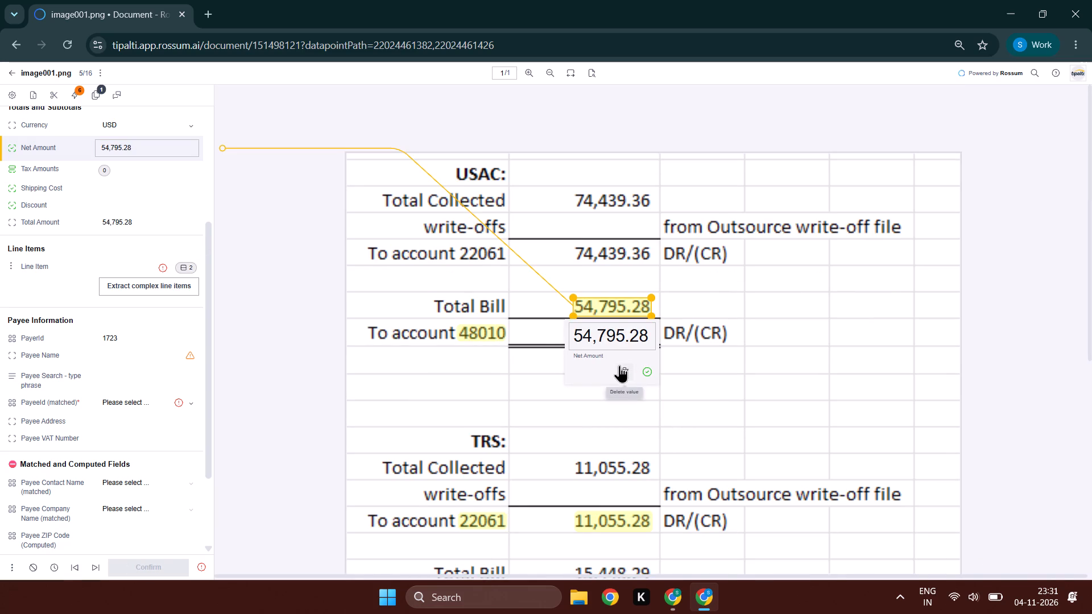
key("shift+Tab")
key("Tab")
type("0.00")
Validate the tax, shipping and discount fields, and replace the captured Total Amount with 0.00.
key("Tab")
key("Tab")
key("Tab")
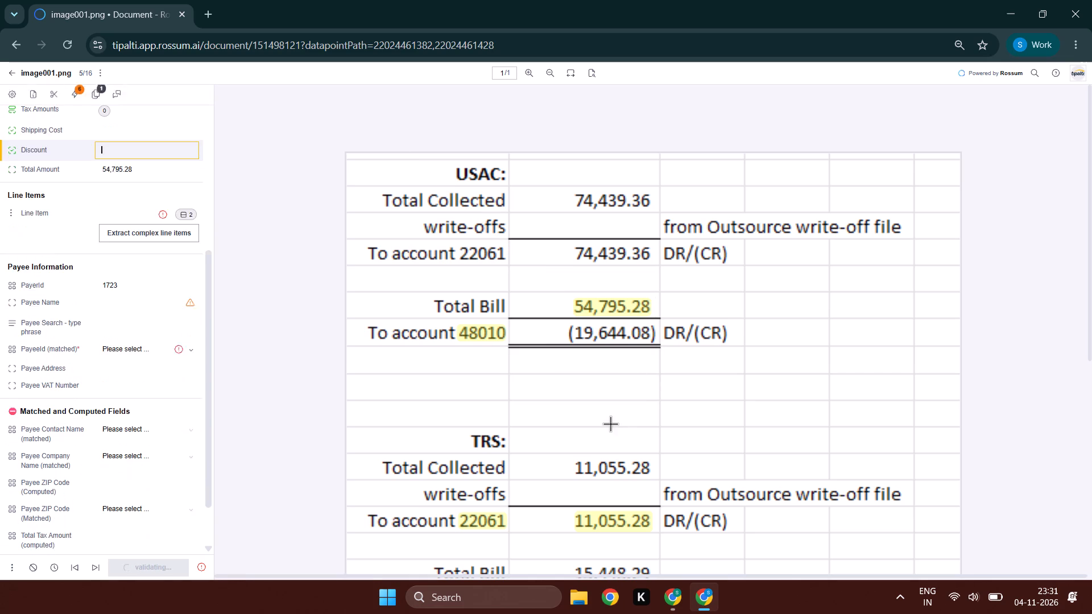
key("Tab")
left_click(628, 370)
key("shift+Tab")
key("Tab")
type("0.00")
key("Tab")
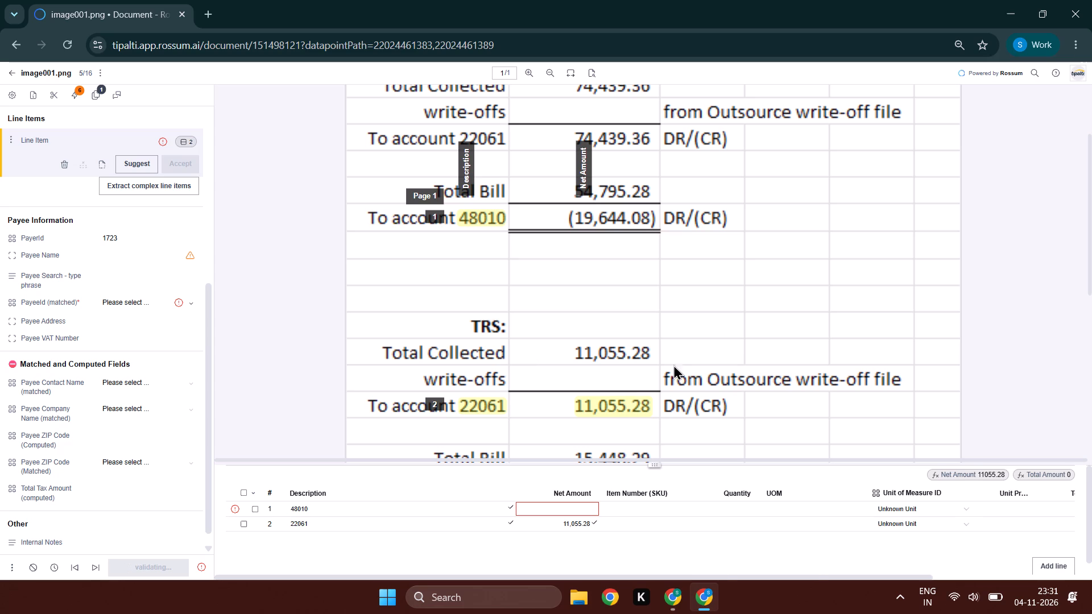
Select and delete all extracted line items of image001.png.
left_click(247, 492)
left_click(298, 504)
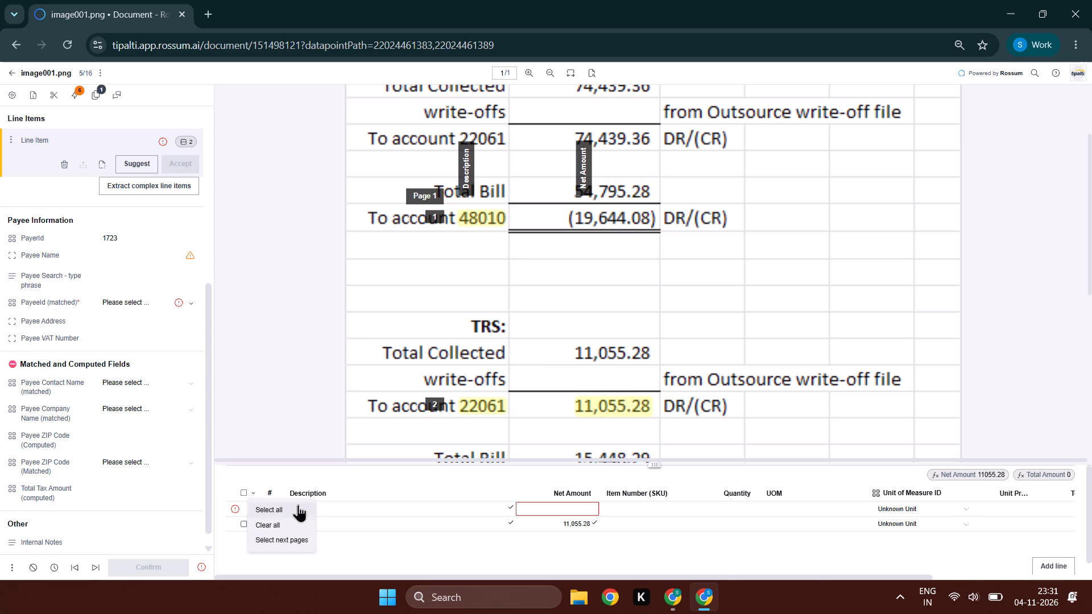
left_click(346, 473)
Annotate the first line item from the USAC block with description "Total Collected" and net amount 74,439.36.
key("Tab")
scroll(543, 377, "up", 1)
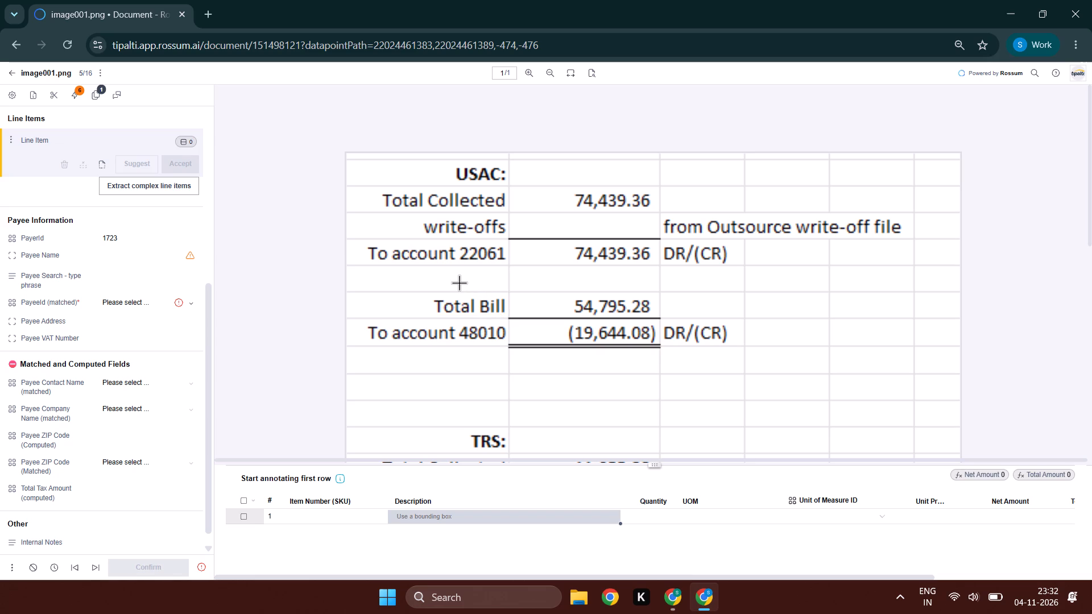
left_click(421, 210)
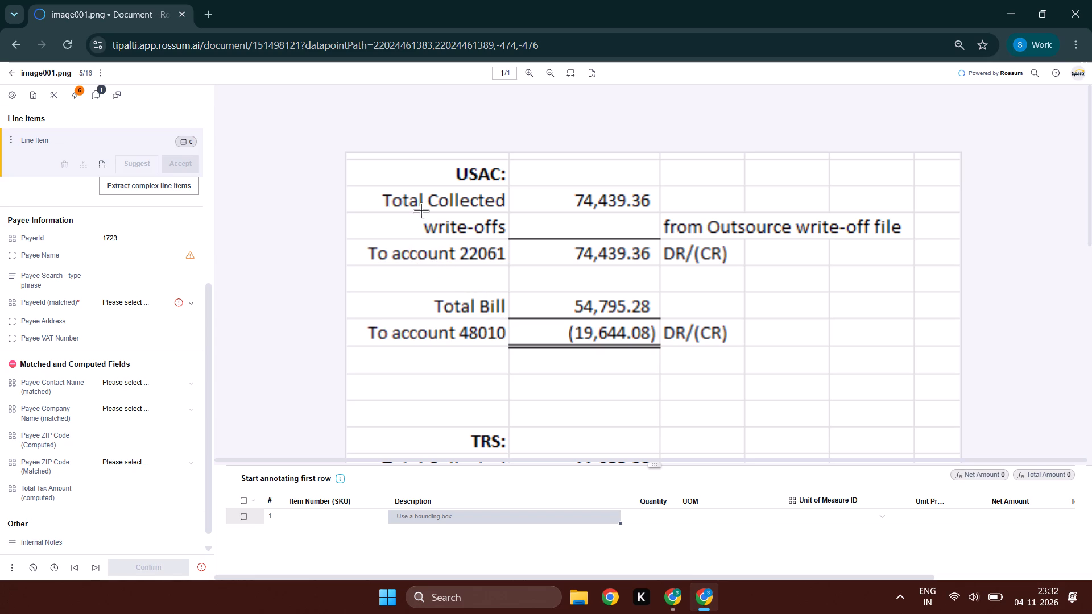
left_click(427, 208)
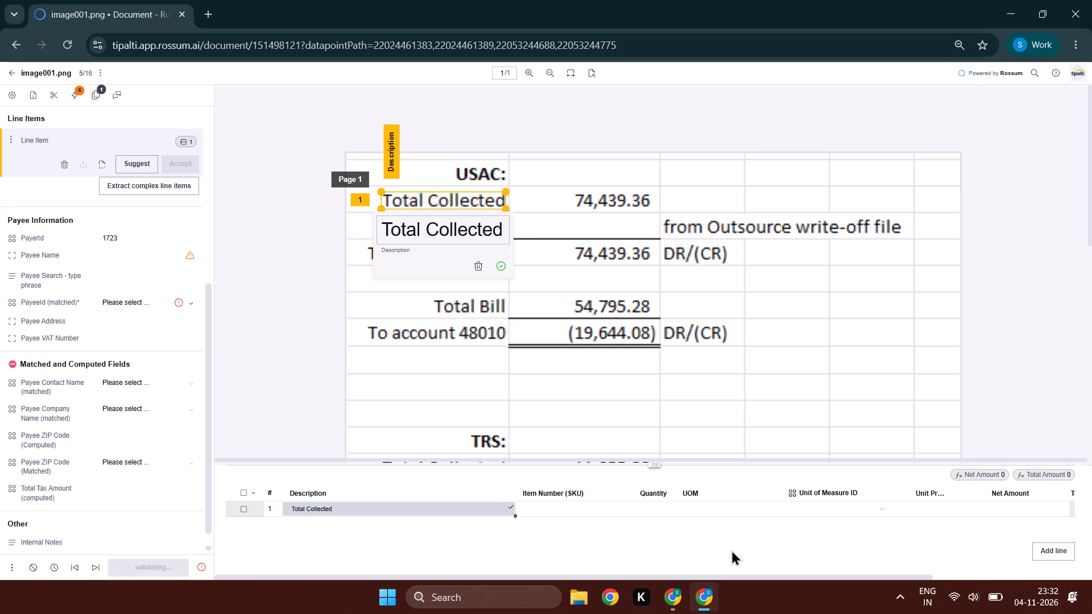
left_click(925, 505)
key("Tab")
left_click(597, 183)
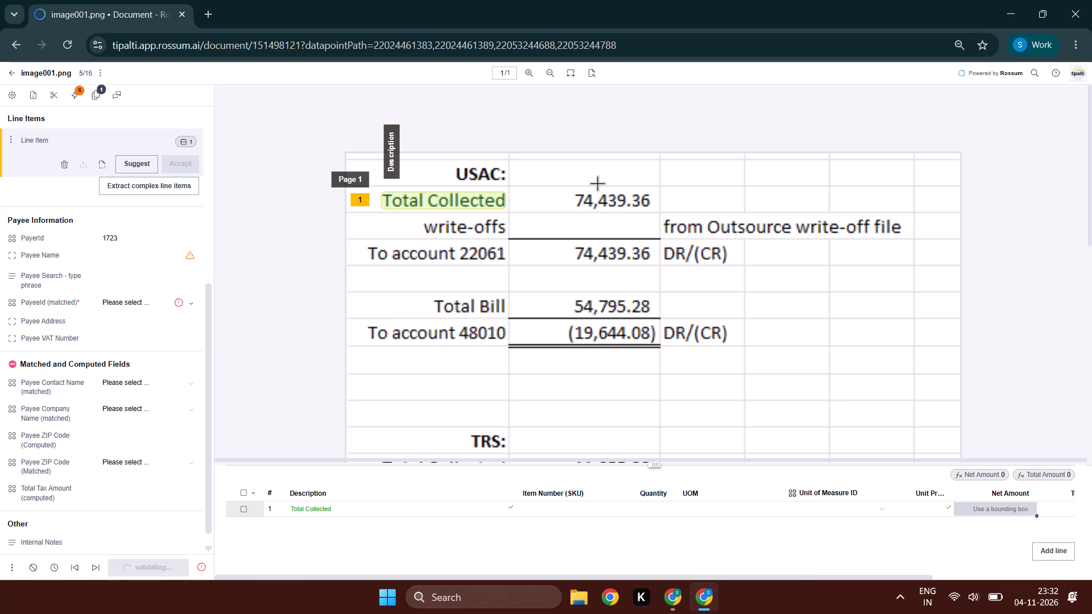
left_click(597, 186)
left_click(598, 193)
Add a second line item with description "To account 48010" and net amount -19,644.08, excluding the DR/(CR) text.
key("ctrl+shift+a")
key("Tab")
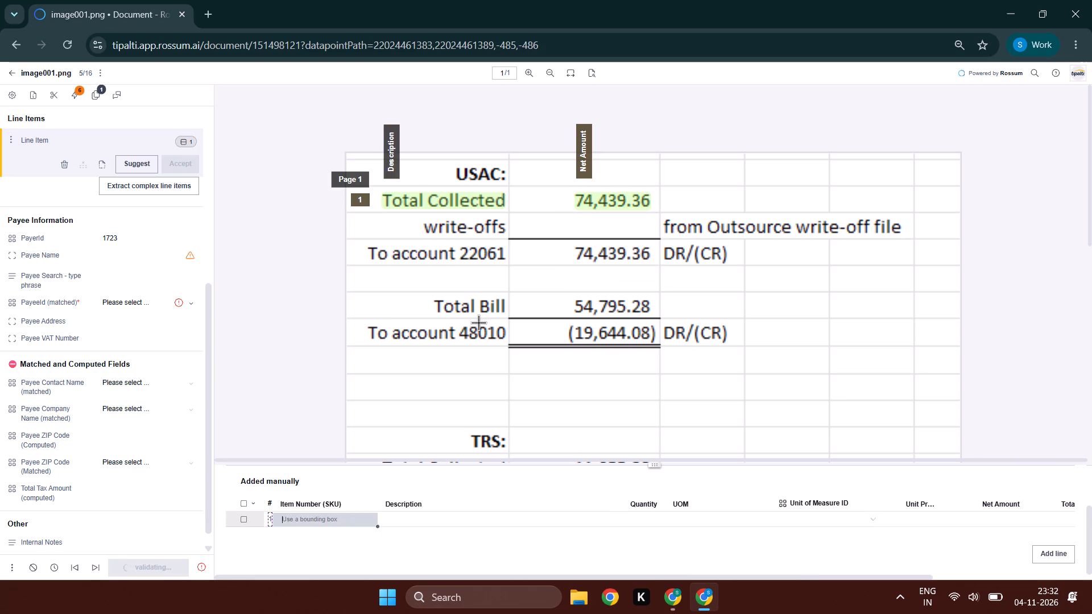
left_click(478, 326)
key("Tab")
left_click(628, 335)
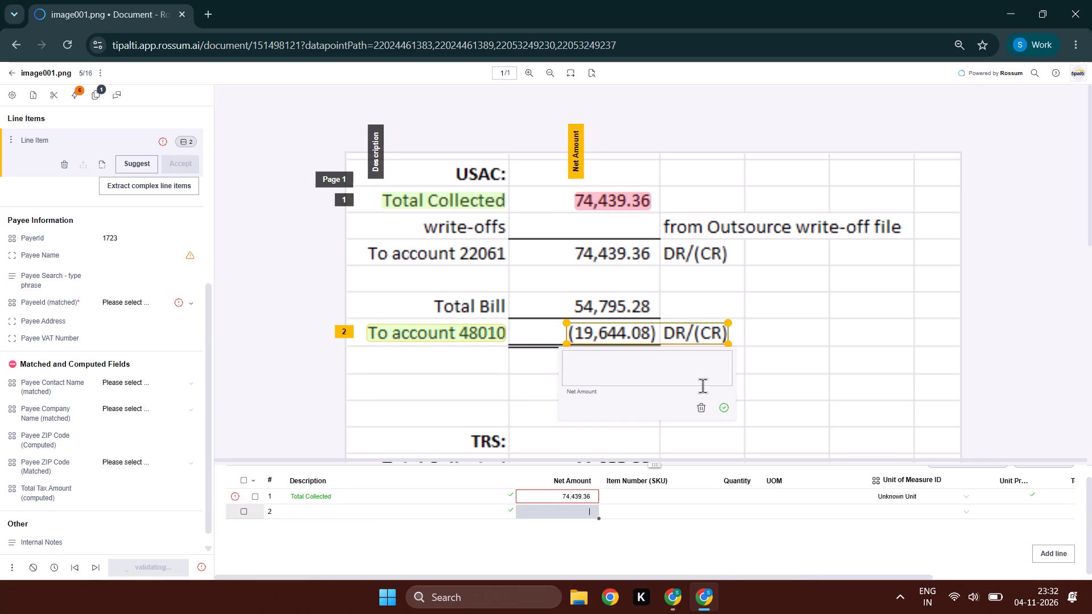
left_click_drag(724, 345, 676, 339)
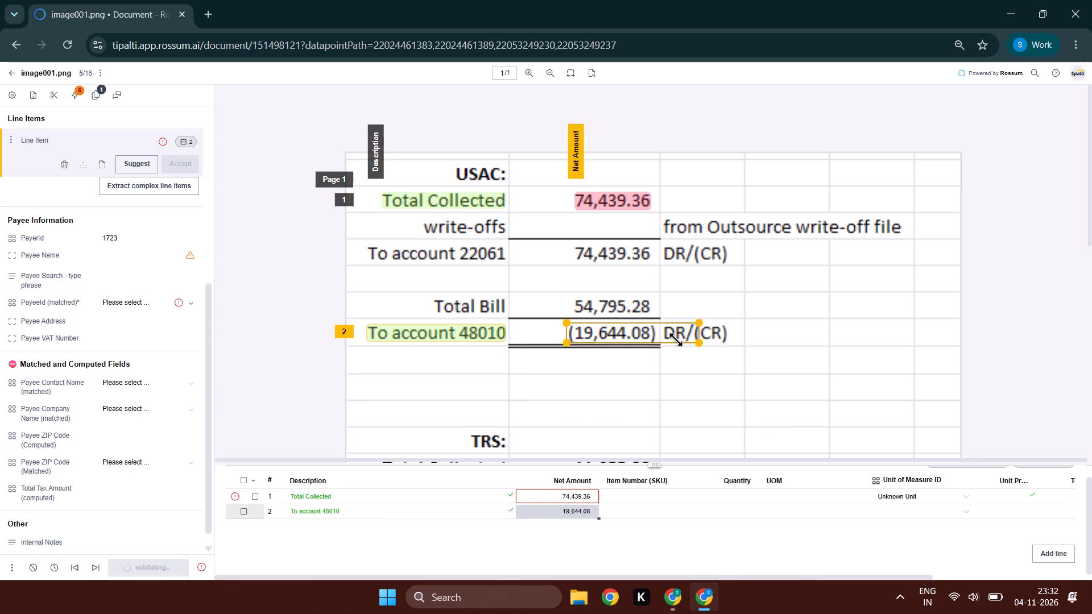
left_click_drag(676, 339, 654, 342)
key("Tab")
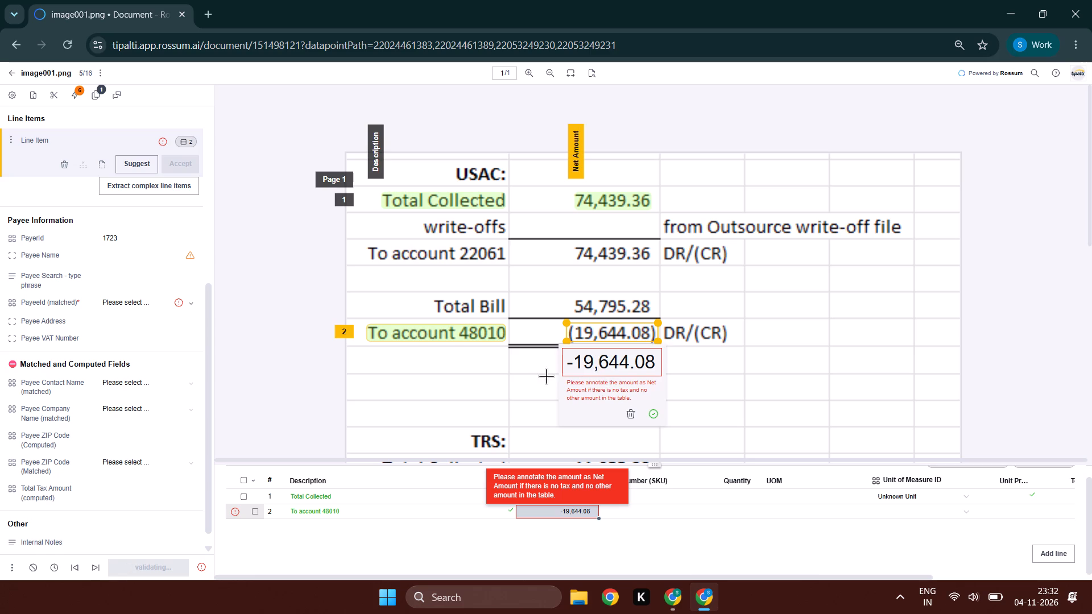
Add a third line item from the TRS block with description "Total Collected" and net amount 11,055.28.
key("ctrl+shift+a")
key("Tab")
scroll(566, 363, "down", 2)
scroll(549, 338, "up", 3)
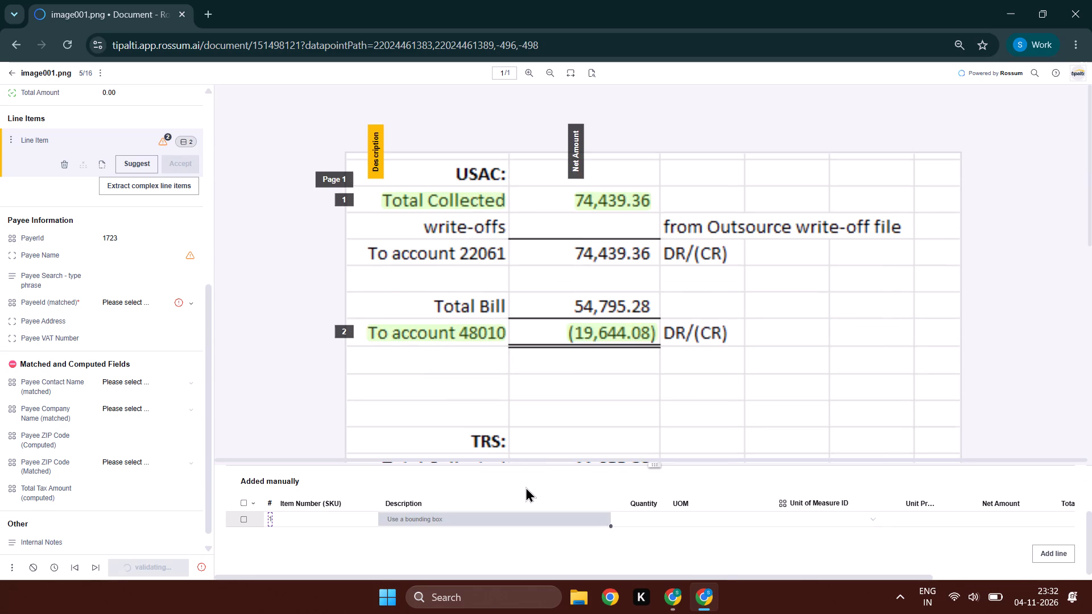
scroll(526, 487, "up", 4)
scroll(437, 385, "down", 2)
scroll(438, 380, "up", 2)
scroll(482, 360, "down", 2)
scroll(504, 343, "up", 1)
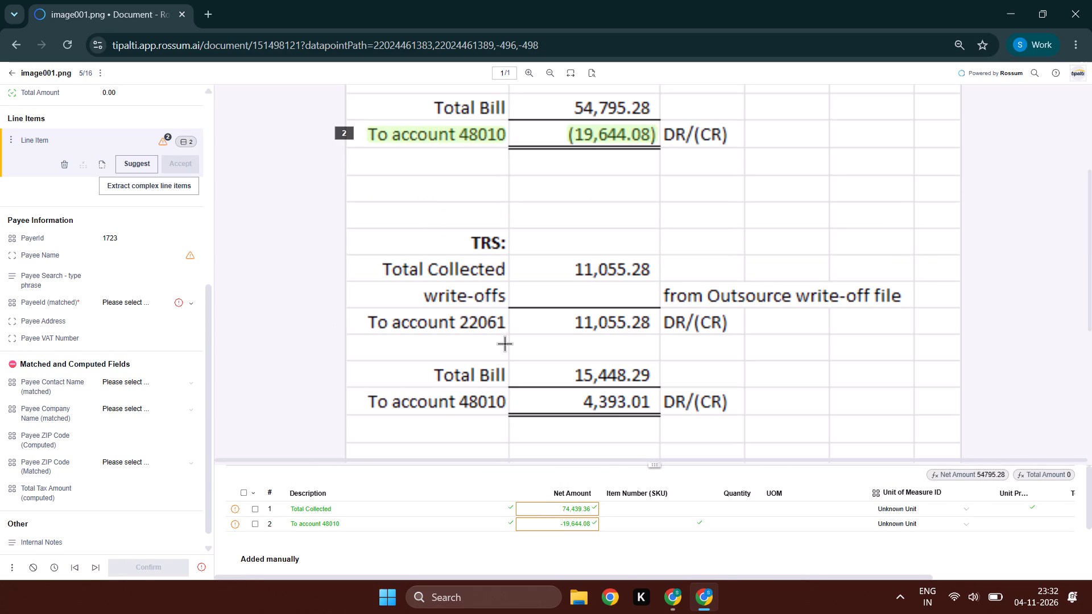
left_click(456, 264)
key("Tab")
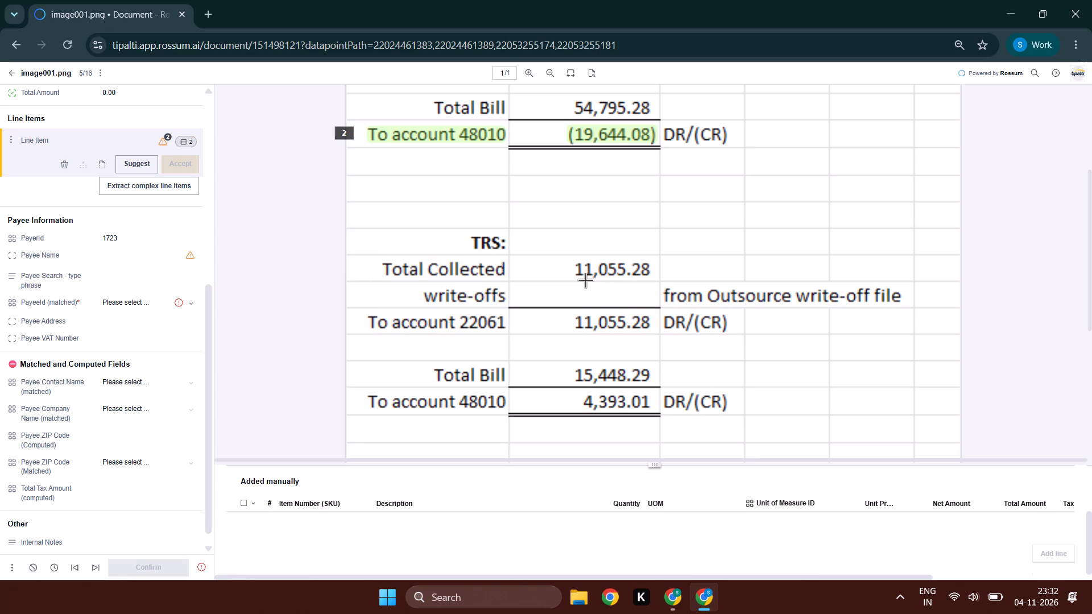
left_click(589, 275)
key("shift+Tab")
left_click(468, 277)
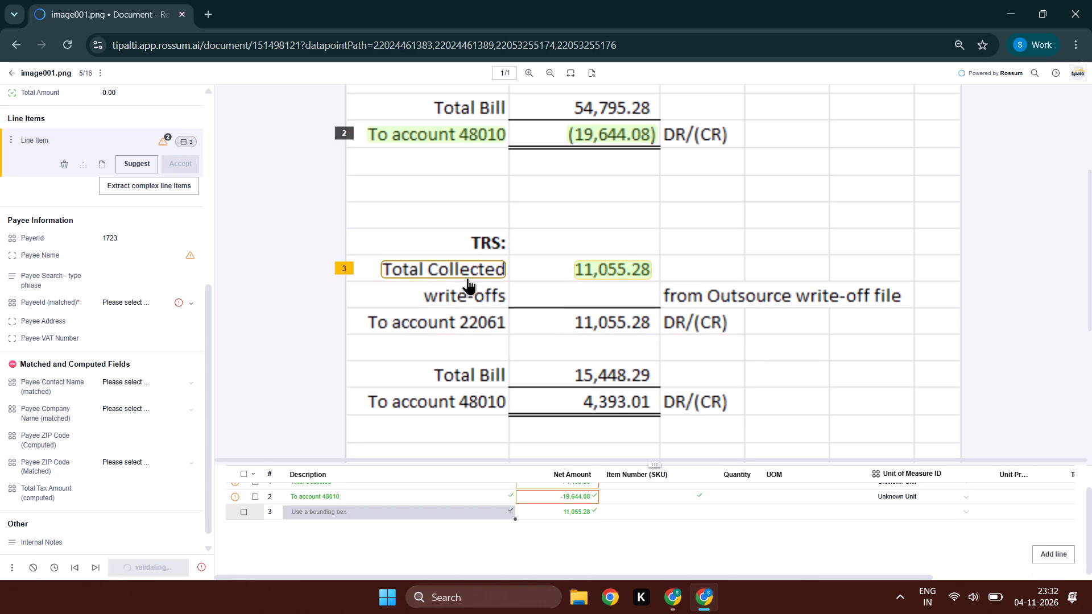
Add a fourth line item from the TRS block with description "To account 48010" and net amount 4,393.01, excluding the DR/(CR) text.
key("ctrl+shift+a")
key("Tab")
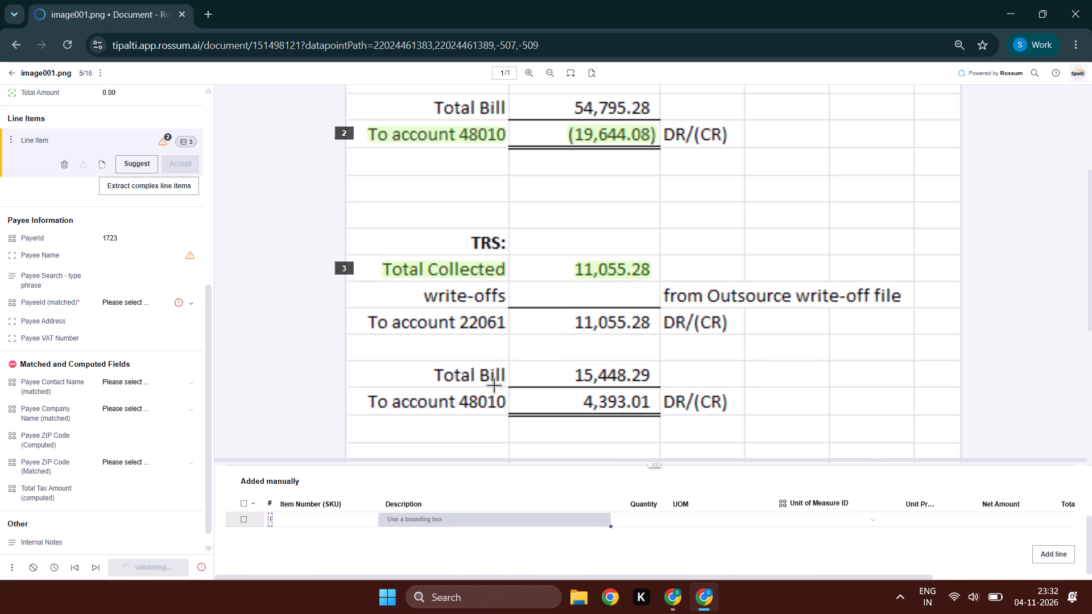
left_click(489, 399)
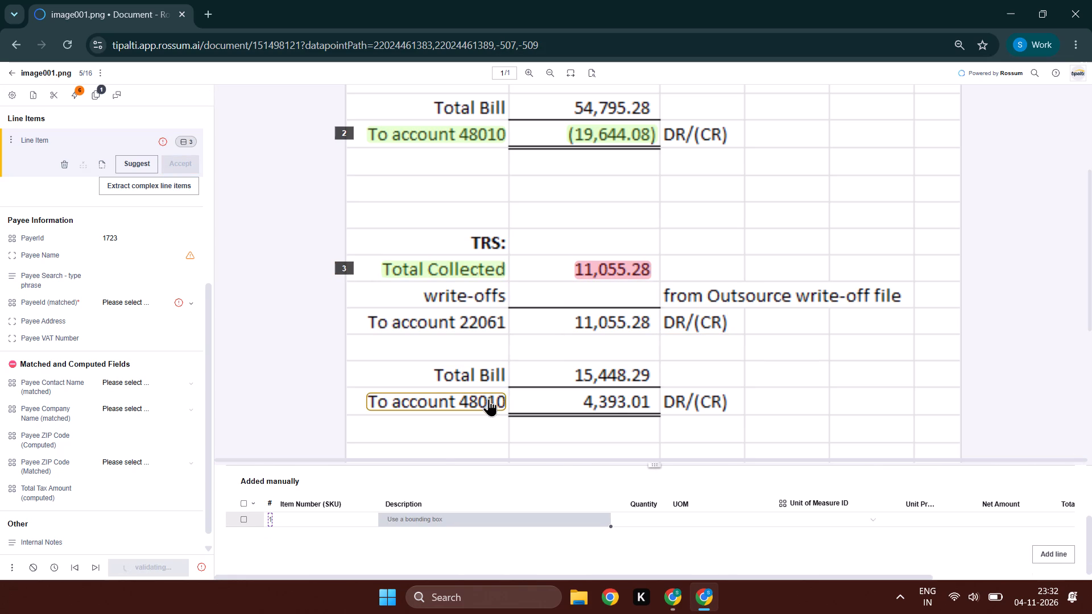
key("Tab")
left_click_drag(564, 392, 580, 398)
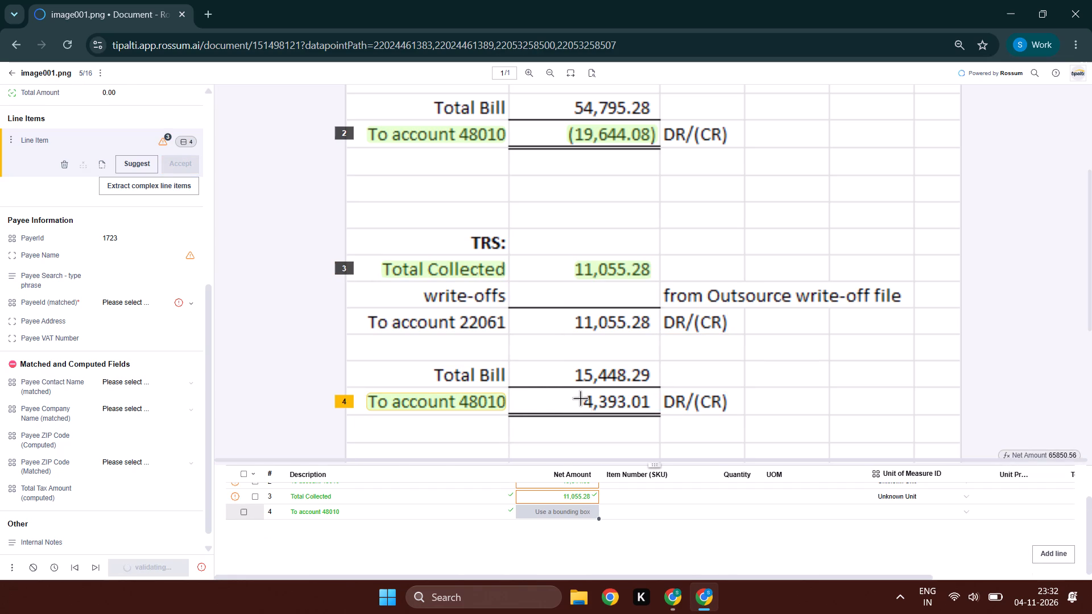
left_click_drag(580, 398, 659, 412)
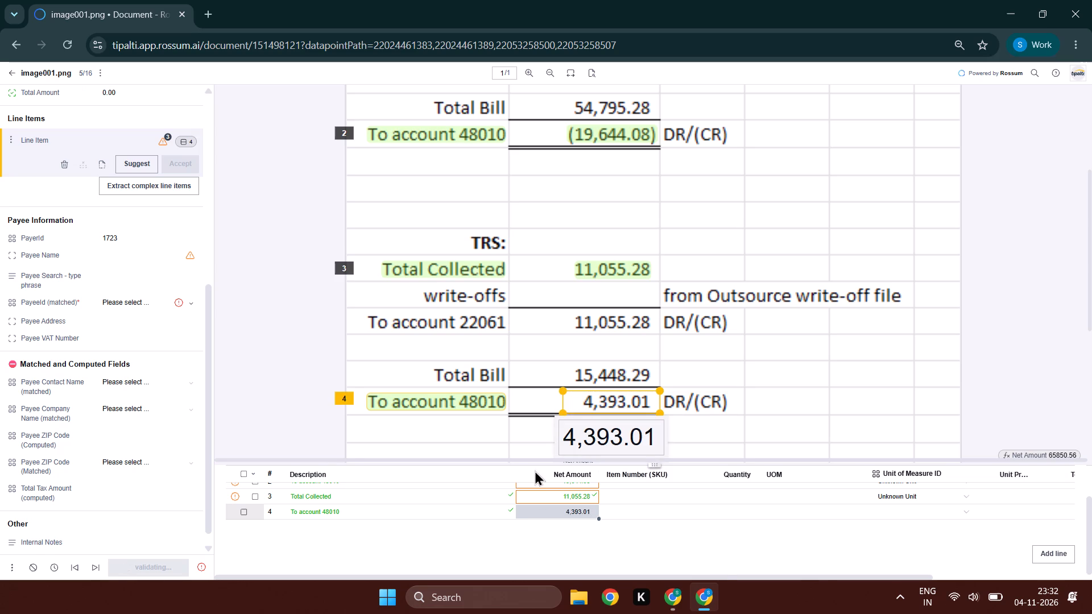
key("Tab")
Enter PAYEE UNKNOWN as the payee search phrase and validate the payee address and VAT number fields.
left_click(125, 270)
type("PAYEE UNKNOWN")
key("Tab")
key("Tab")
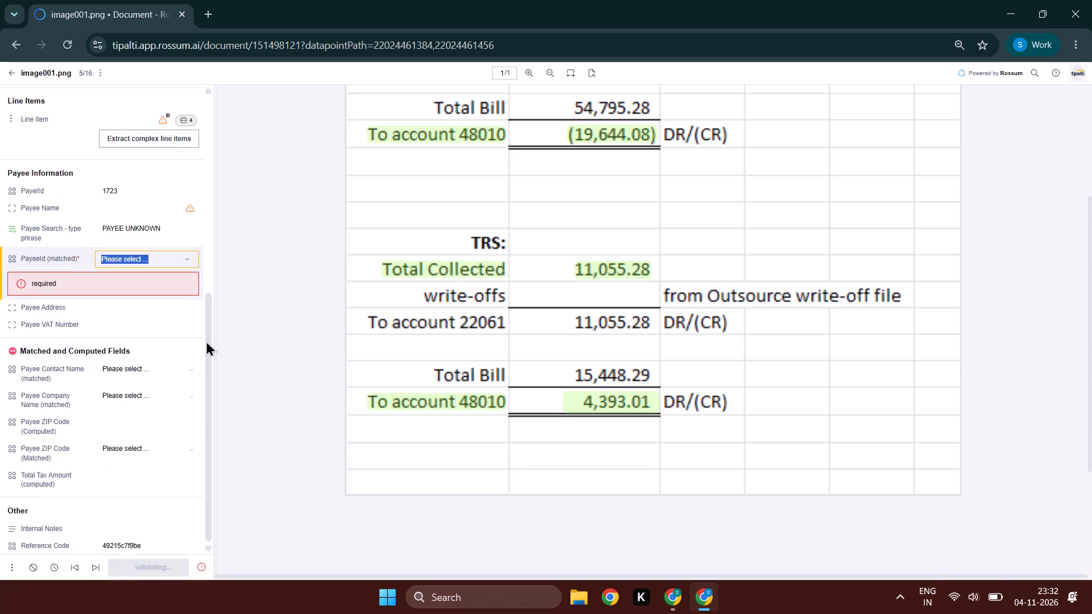
key("Tab")
key("Tab")
Enter "TAD MISSING" in the internal notes of image001.png.
left_click(149, 529)
type("tad =")
key("BackSpace")
key("BackSpace")
key("BackSpace")
key("BackSpace")
key("BackSpace")
key("BackSpace")
type("TAD MISSING")
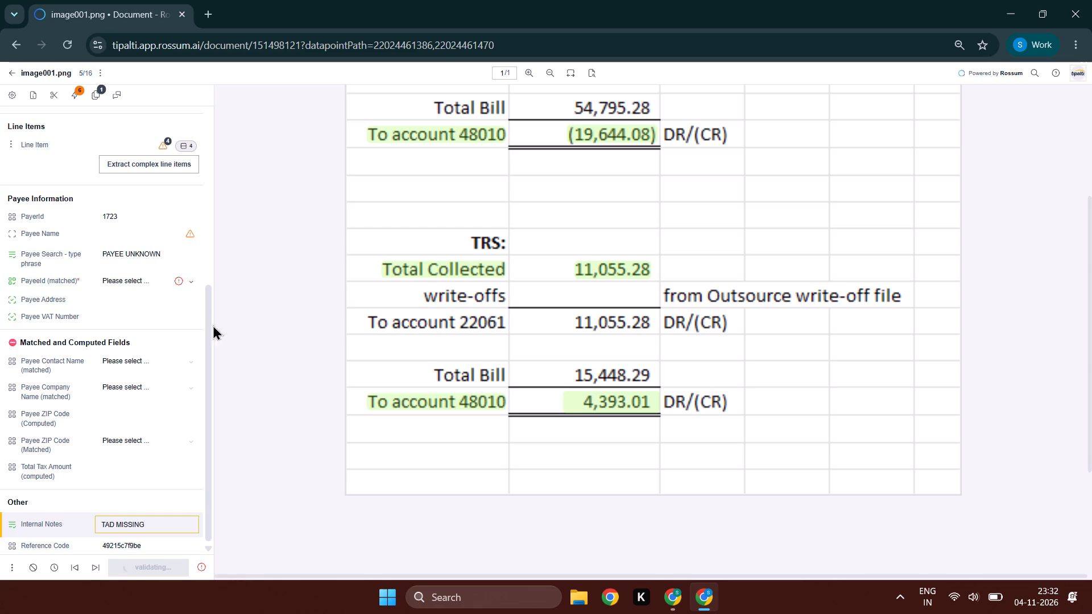
Select Payee Unknown () as the matched payee ID.
left_click(142, 276)
left_click(158, 287)
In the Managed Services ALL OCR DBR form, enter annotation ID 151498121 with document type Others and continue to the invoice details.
double_click(280, 39)
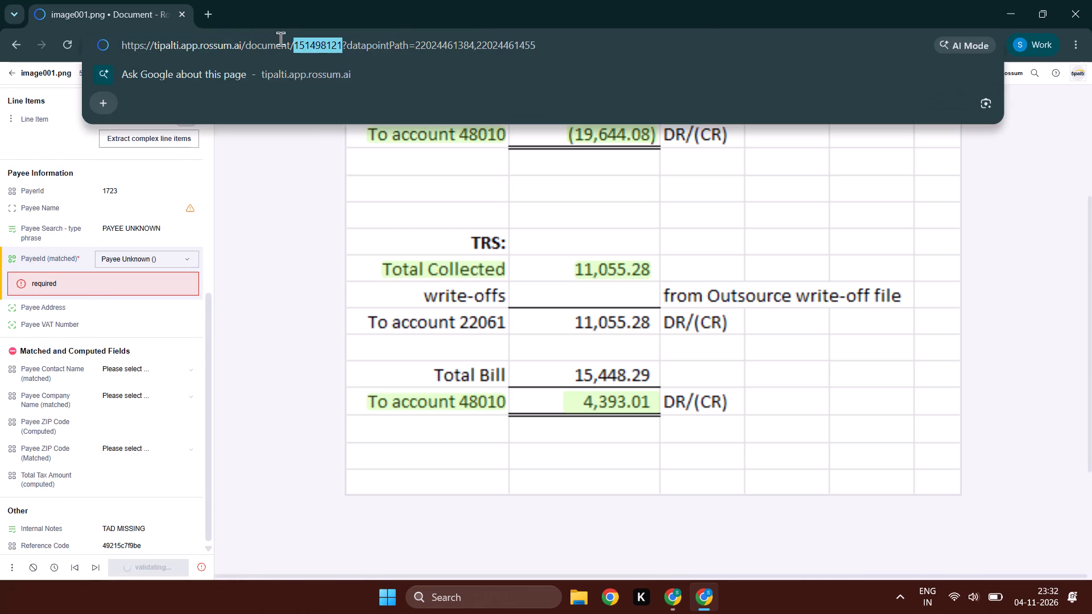
key("ctrl+c")
key("ctrl+c")
key("alt+Tab")
key("ctrl+v")
left_click(429, 359)
left_click(425, 476)
left_click(431, 459)
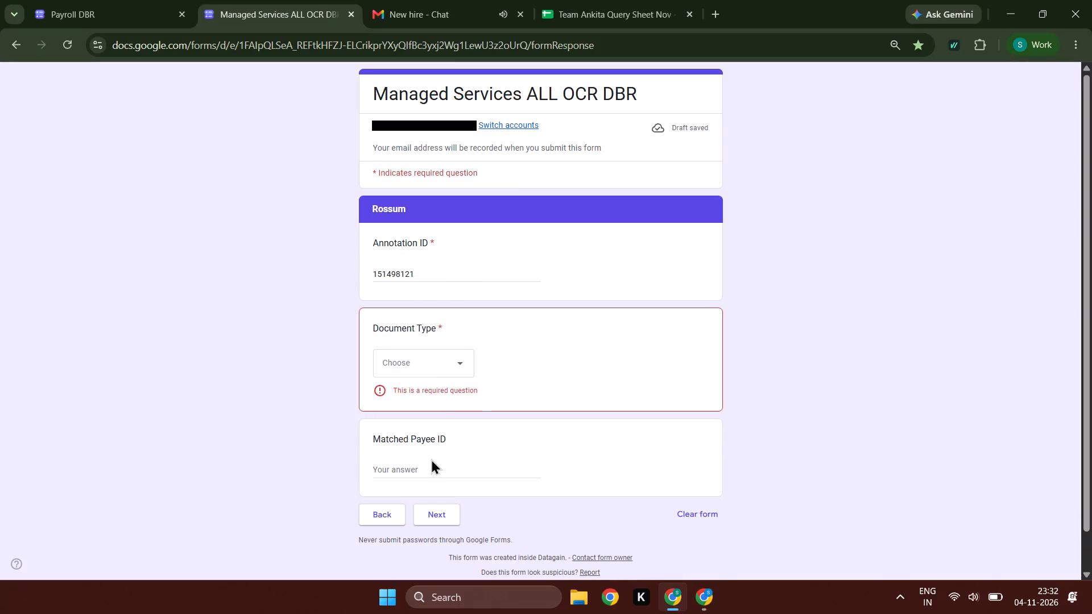
left_click(436, 354)
left_click(406, 454)
double_click(442, 491)
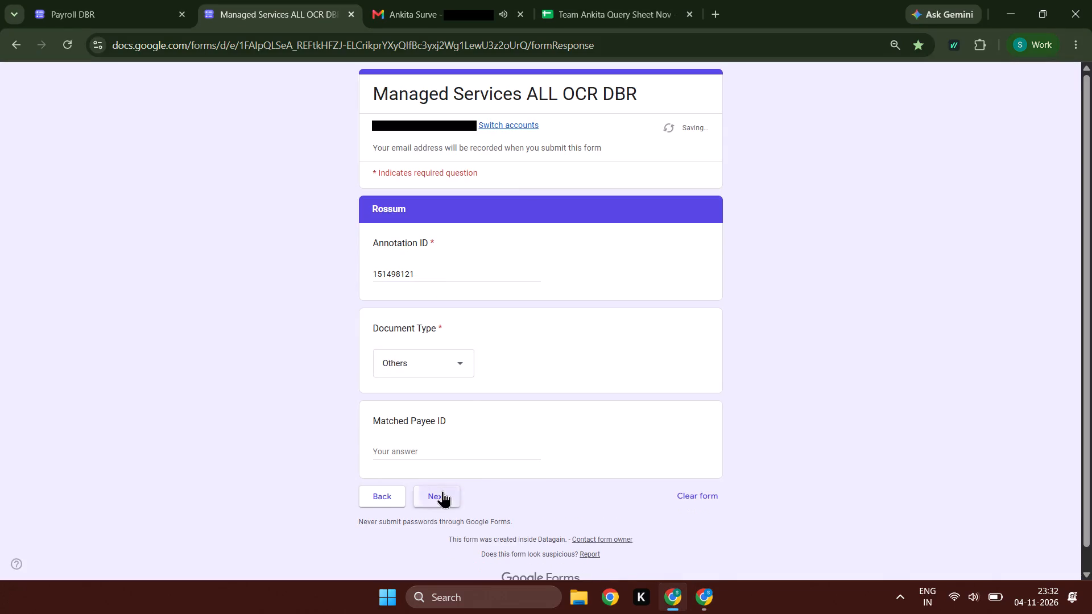
Fill in the form's invoice details with payer Globalstar, review R and 4 bill lines.
key("alt+Tab")
scroll(143, 305, "up", 8)
left_click(146, 134)
key("ctrl+c")
key("ctrl+c")
key("alt+Tab")
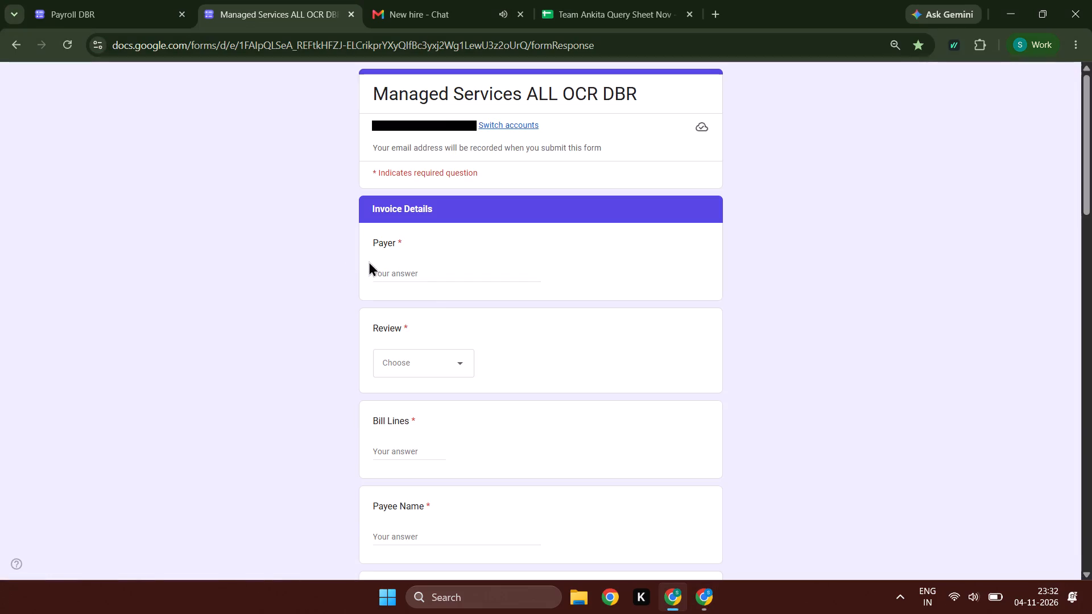
left_click(376, 268, "ctrl")
key("ctrl+v")
left_click(415, 360)
left_click(420, 391)
left_click(391, 451)
key("alt+Tab")
scroll(110, 380, "down", 3)
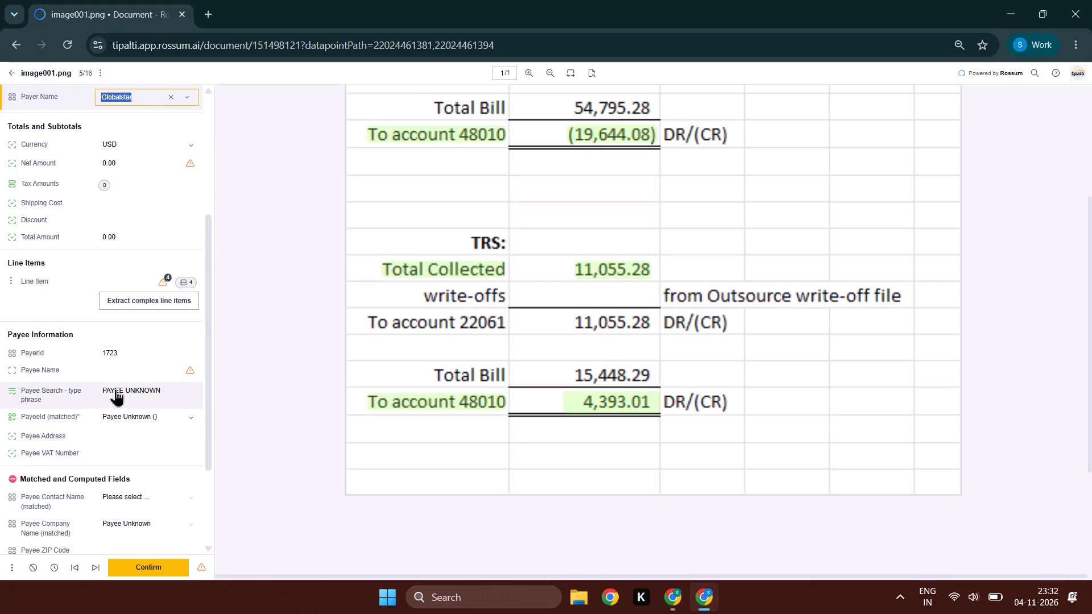
key("alt+Tab")
key("4")
key("Tab")
Copy the matched payee from the Rossum document into the form's Payee Name.
key("alt+Tab")
scroll(121, 392, "down", 1)
left_click(155, 349)
key("ctrl+c")
key("alt+Tab")
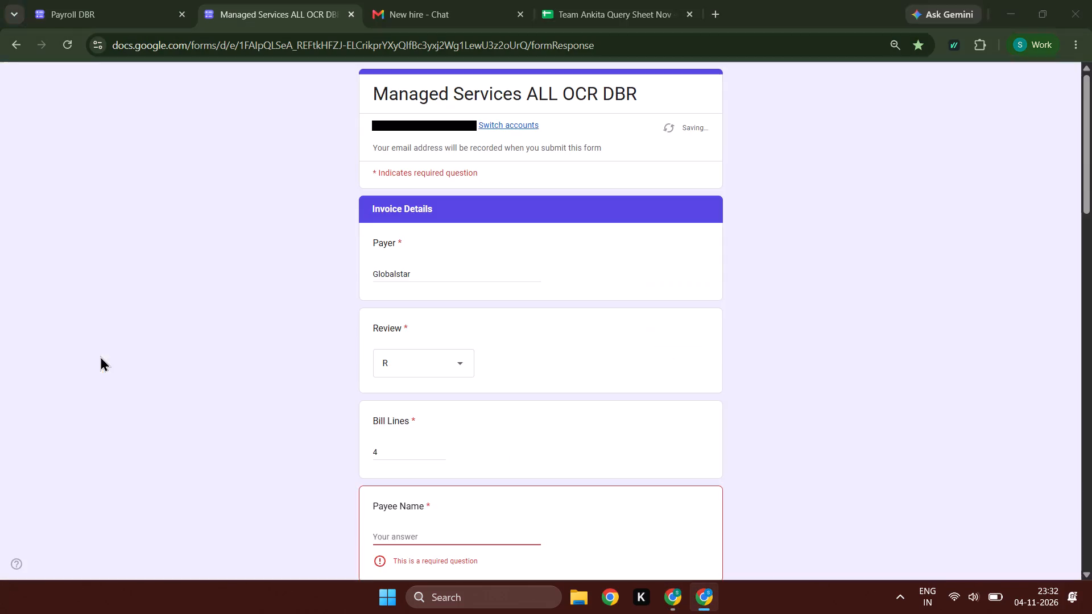
key("ctrl+v")
Enter total amount 0.00 and currency USD, answer the remaining required form questions, and submit the response.
scroll(474, 360, "down", 7)
left_click(407, 491)
left_click(415, 480)
key("Tab")
key("Tab")
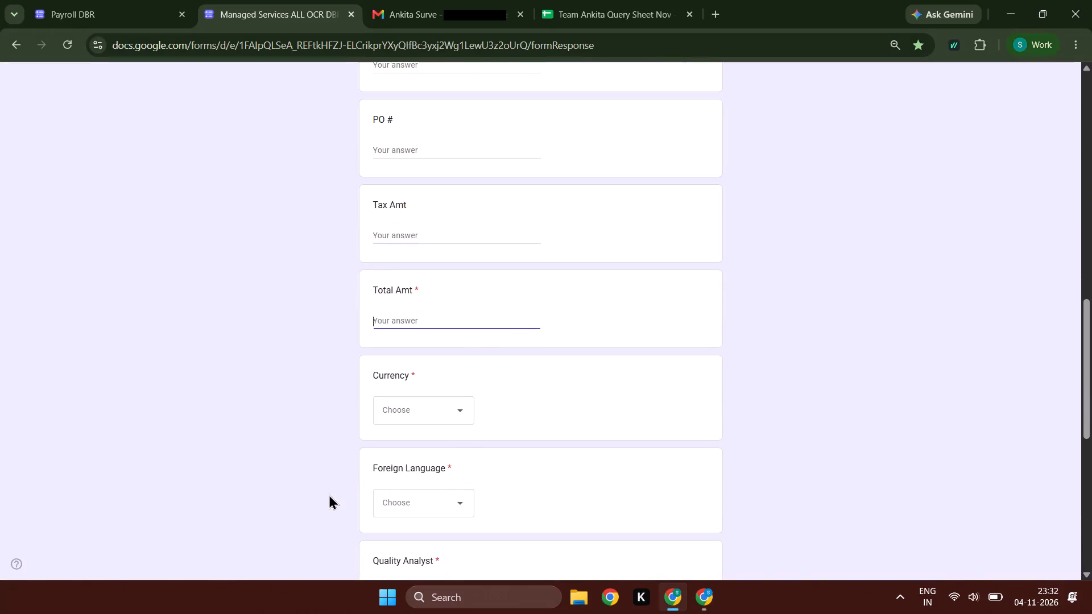
type("0.00")
key("Tab")
type("US")
key("Tab")
type("NN")
key("Tab")
type("NNN")
key("Tab")
key("1")
key("Tab")
key("n")
key("Tab")
key("Tab")
key("space")
key("Tab")
key("Tab")
key("space")
Confirm the image001.png document in Rossum.
key("alt+Tab")
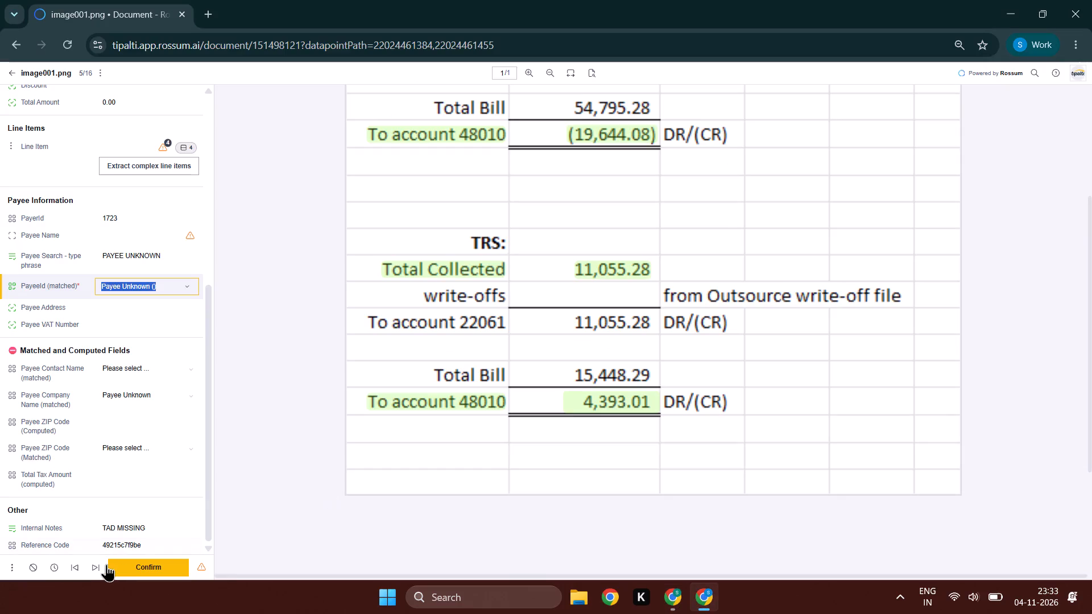
double_click(130, 566)
Start another form response, recording the account email, choosing Rossum as the OCR, and continuing to the following section.
key("alt+Tab")
double_click(417, 153)
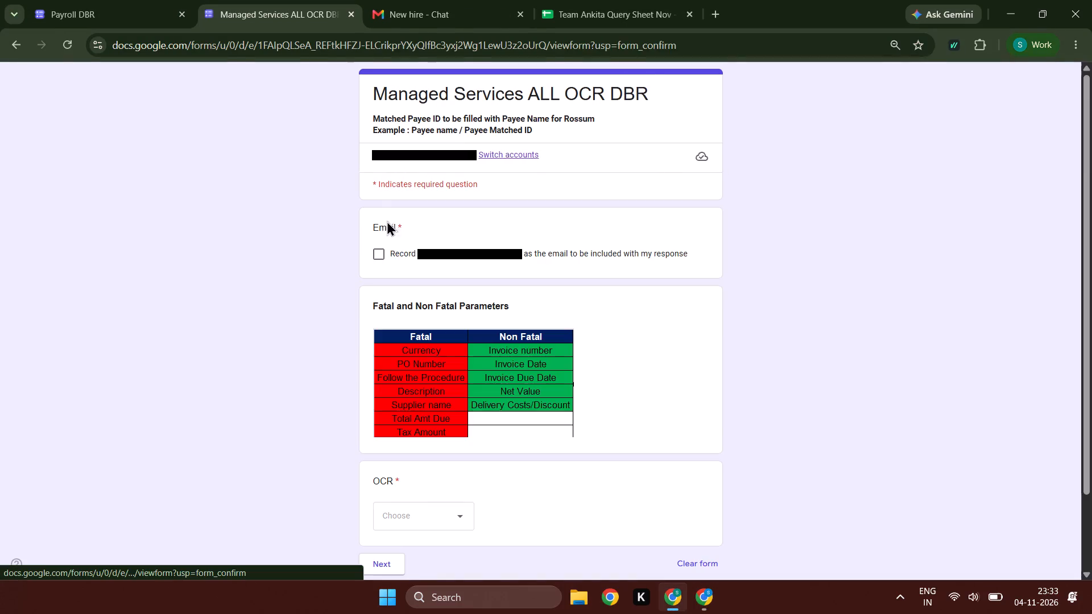
left_click(394, 242)
left_click(369, 251)
left_click(425, 509)
left_click(419, 546)
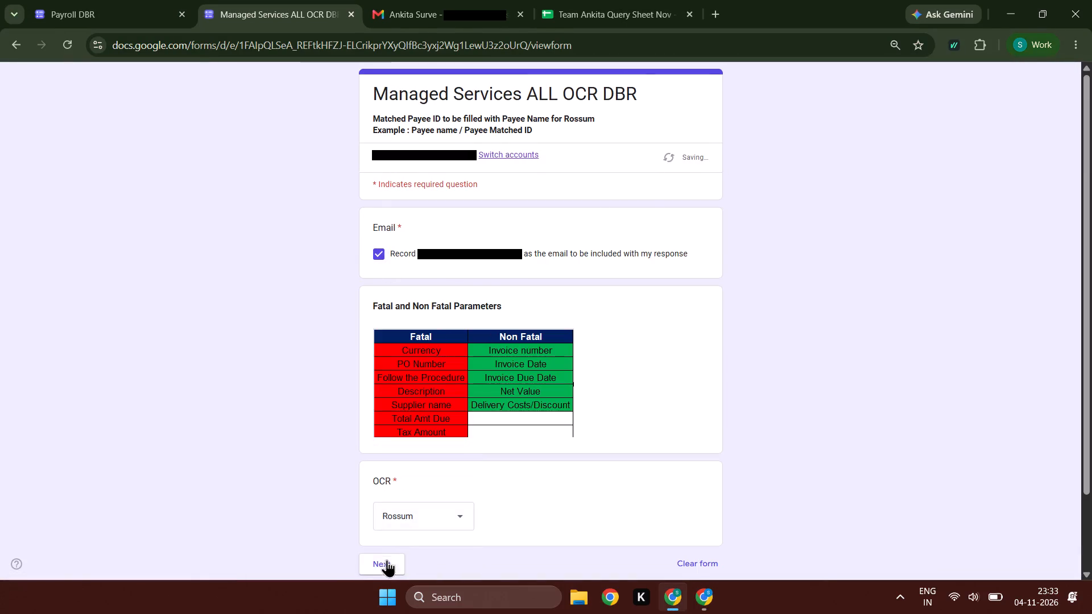
double_click(386, 560)
Set the document type of the Assent pricing proposal to Other.
key("alt+Tab")
left_click(164, 160)
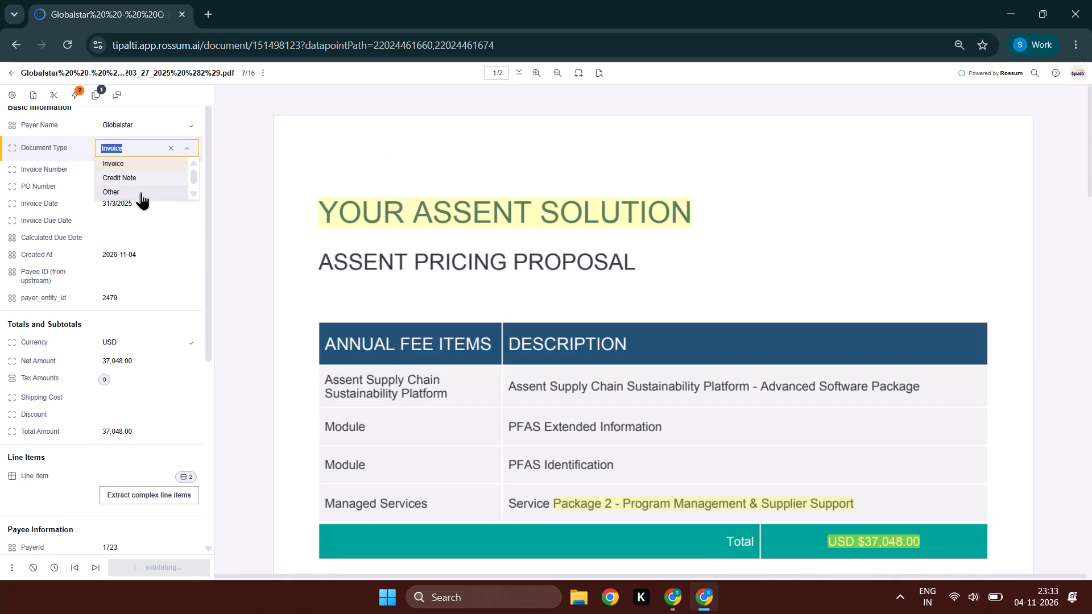
left_click(141, 192)
Capture the invoice date from the Proposal Date 27/03/2025 on page 2 and validate the date fields.
left_click(138, 206)
scroll(506, 285, "up", 6)
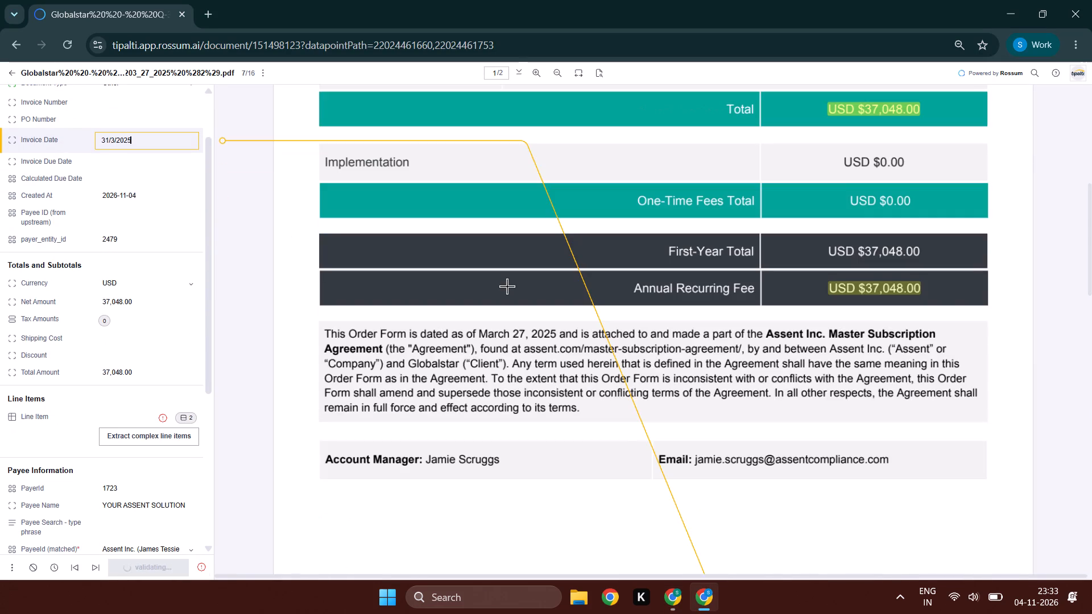
scroll(507, 286, "down", 4)
scroll(666, 485, "down", 1)
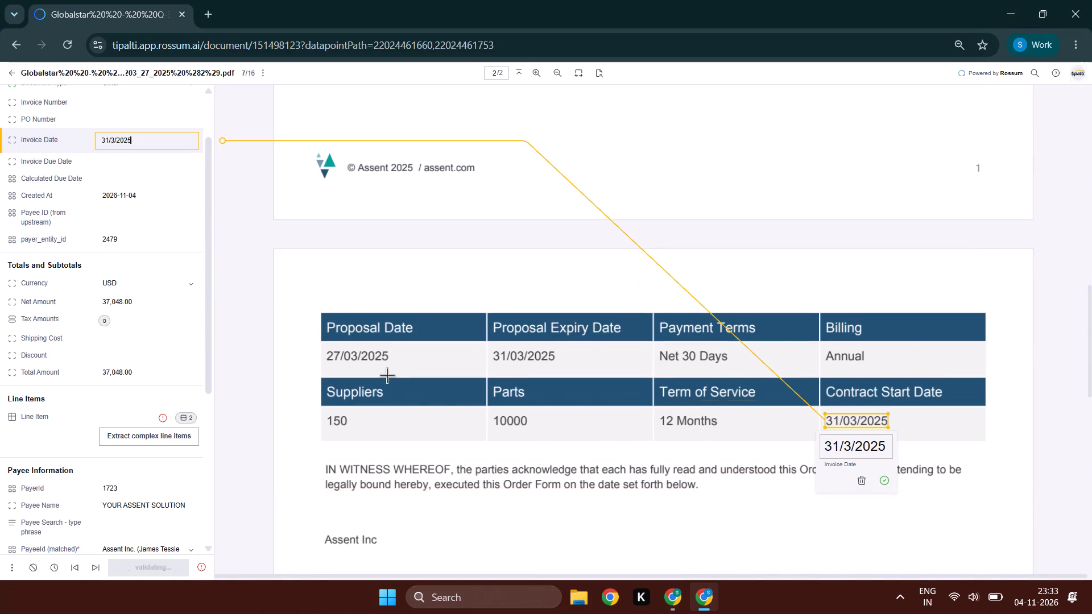
left_click(373, 362)
key("Tab")
key("Tab")
Validate the remaining basic information and the currency, net, tax, shipping, discount and total amount fields.
scroll(596, 364, "up", 4)
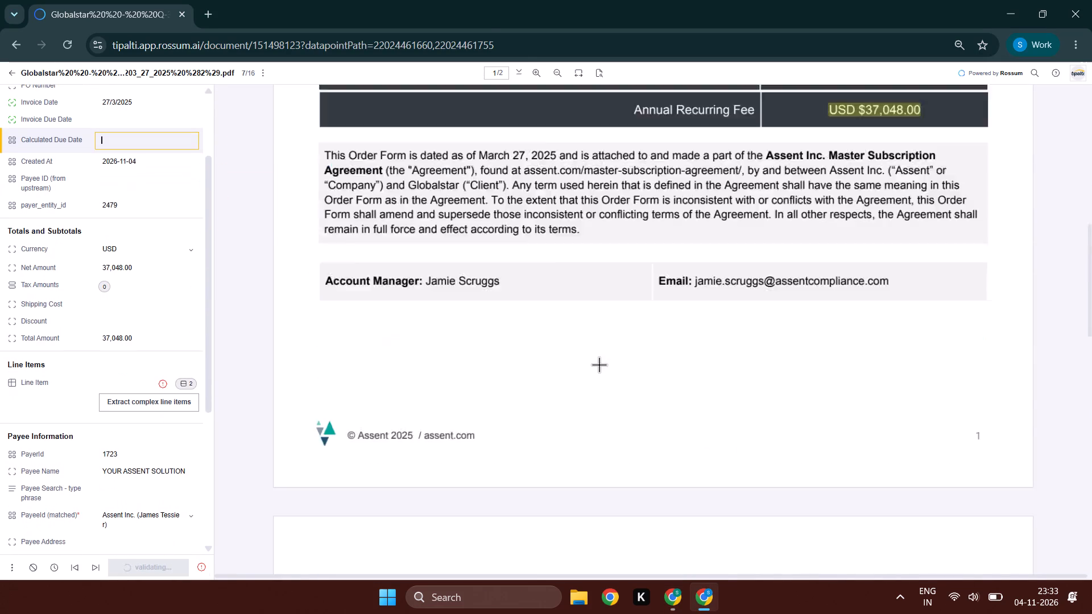
scroll(599, 364, "up", 1)
key("Tab")
key("Tab")
key("Tab")
key("Tab")
key("Tab")
key("Tab")
key("Tab")
key("Tab")
key("Tab")
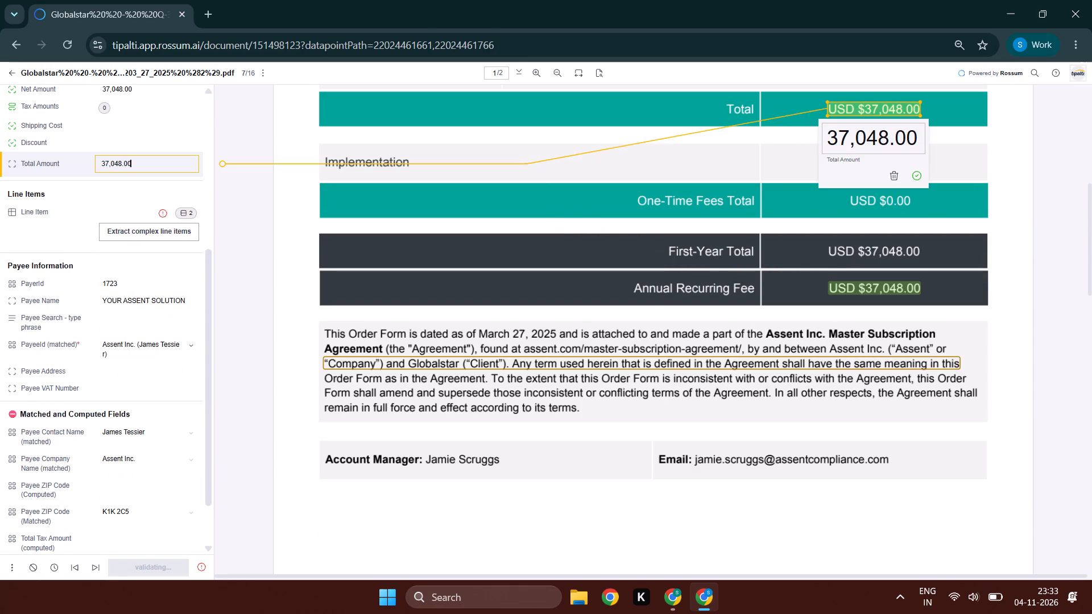
scroll(626, 360, "up", 1)
key("Tab")
Delete the first extracted line item, the one with a description but no net amount.
key("Tab")
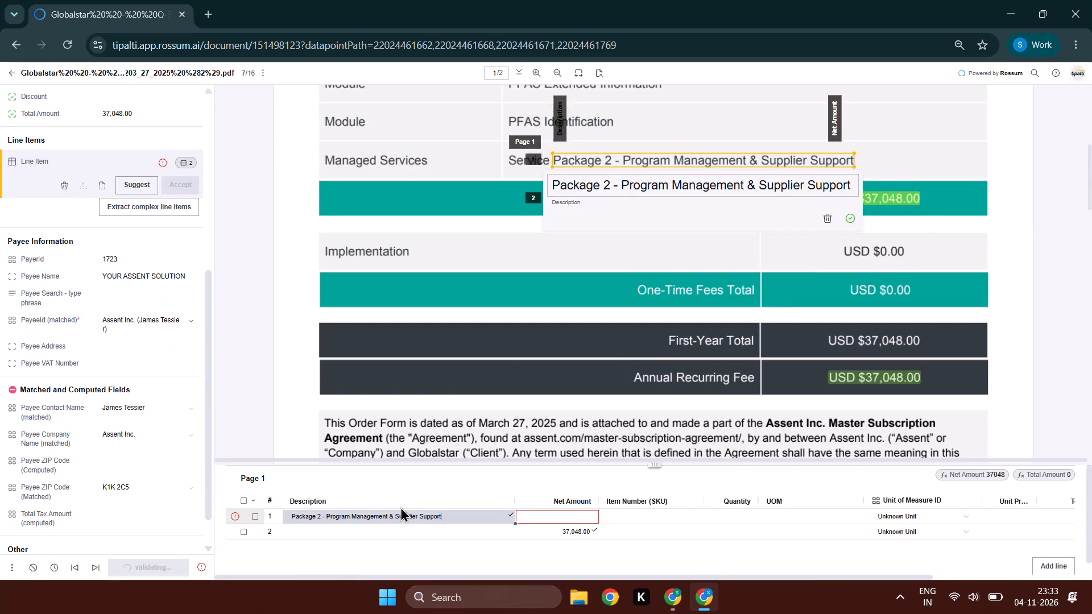
left_click(259, 515)
left_click(254, 518)
left_click(355, 480)
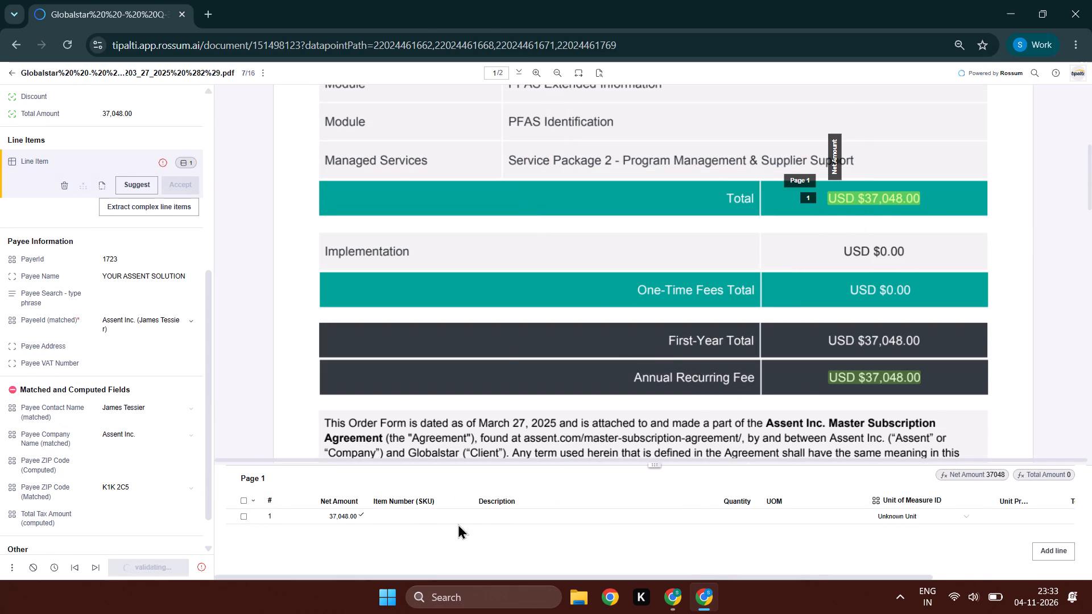
Capture "Service Package 2 - Program Management & Supplier Support" as the description of the remaining 37,048.00 line item.
left_click(492, 516)
scroll(665, 282, "up", 1)
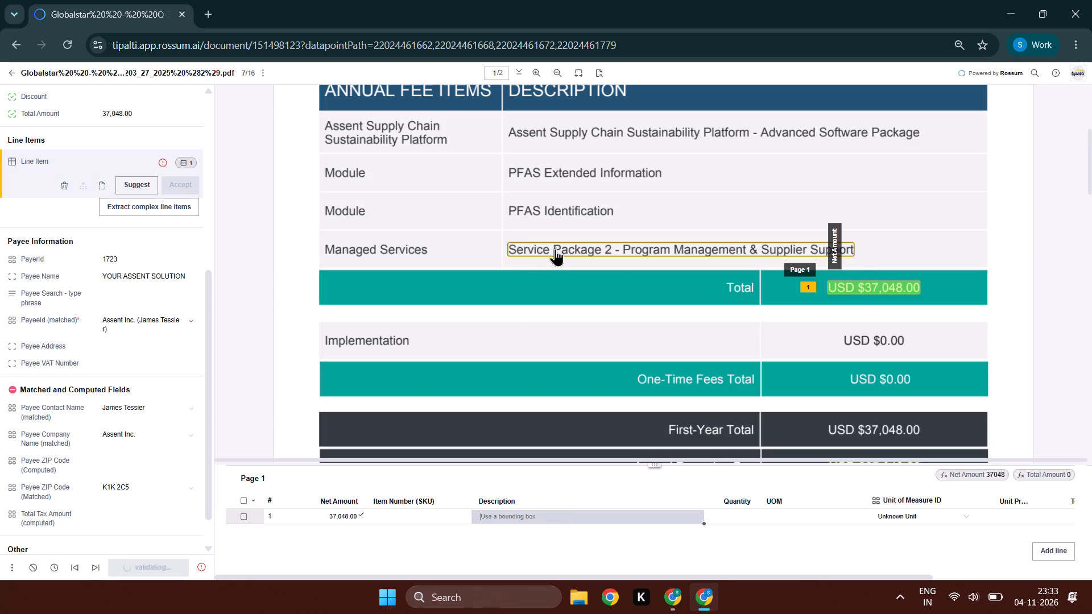
left_click(555, 248)
key("Tab")
key("Tab")
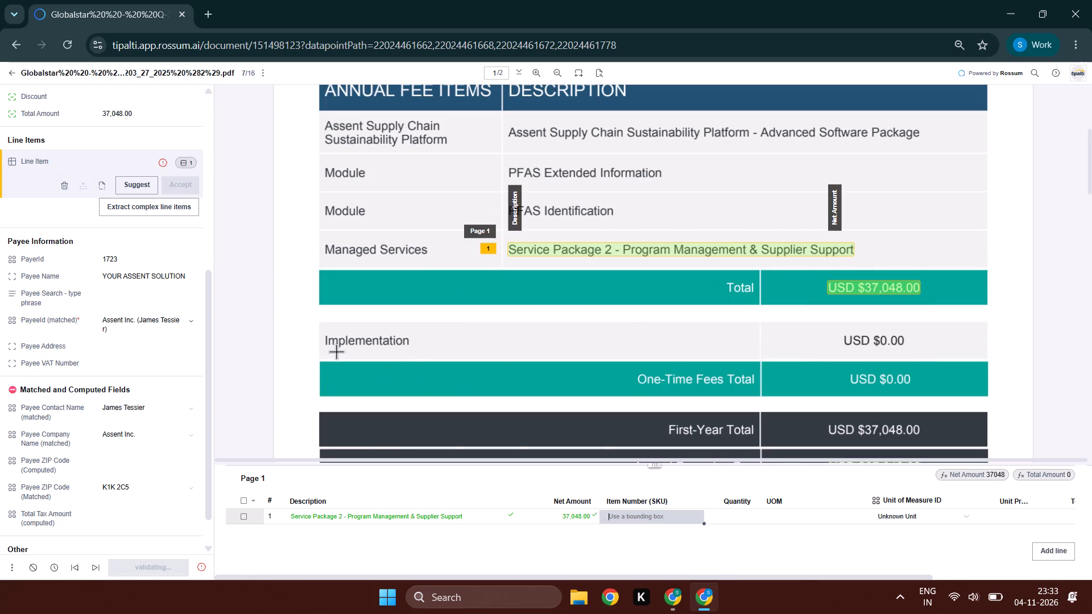
left_click(688, 257)
left_click(693, 253)
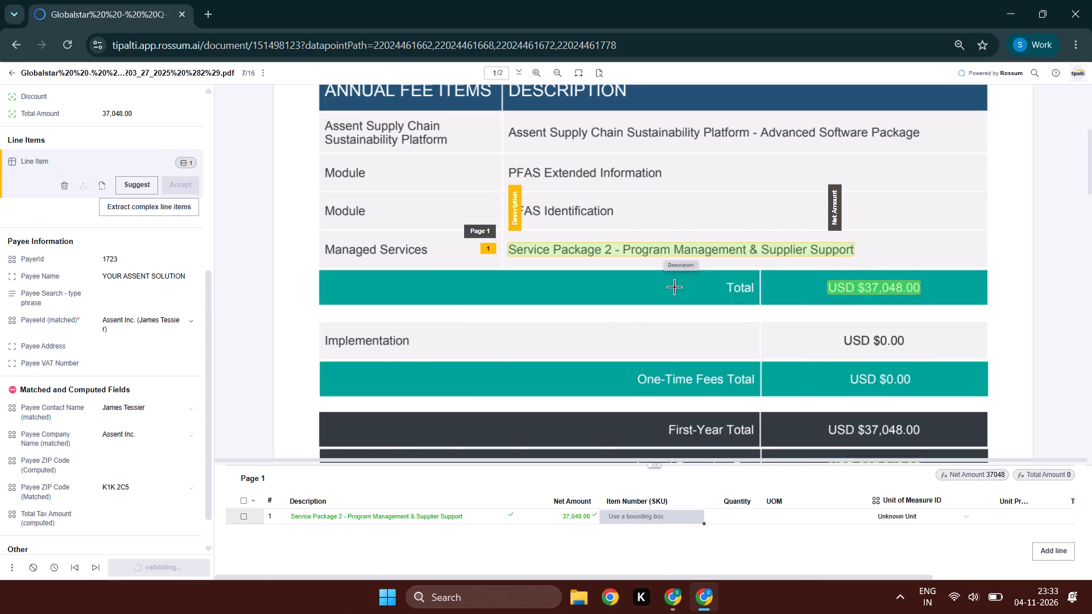
Recapture the payee name from the "Assent Supply Chain Sustainability Platform - Advanced Software Package" text and validate the payee fields.
left_click(146, 280)
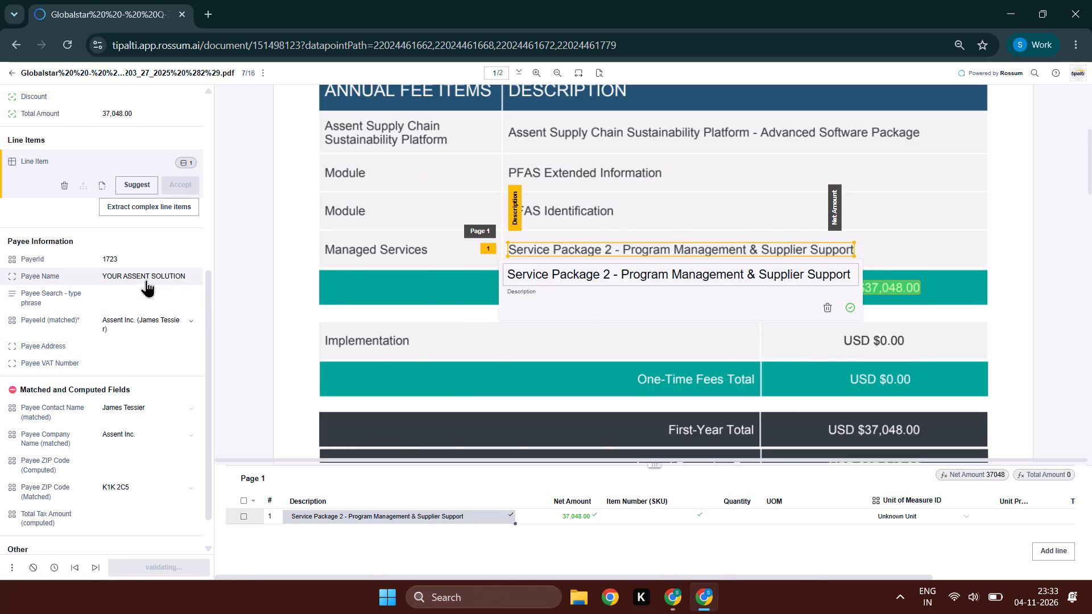
key("Tab")
key("Tab")
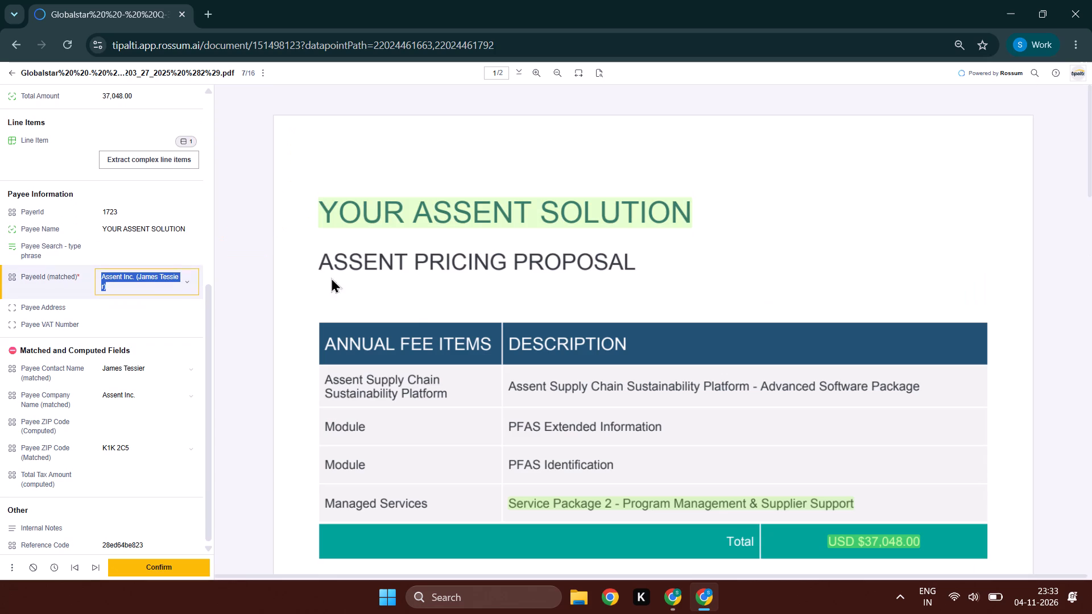
key("shift+Tab")
key("shift+Tab")
left_click(759, 390)
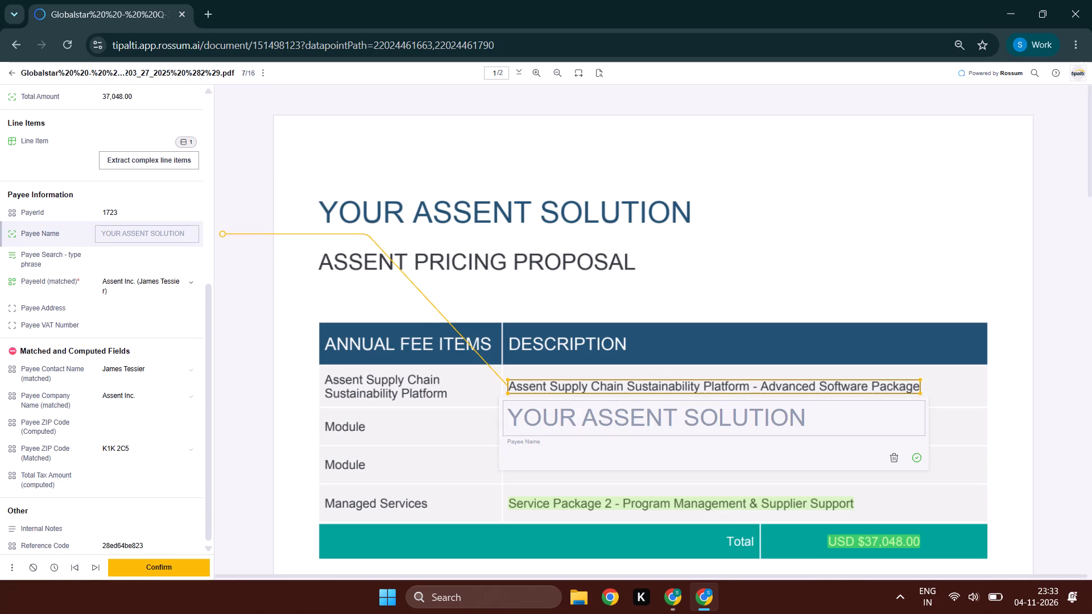
key("Tab")
key("Tab")
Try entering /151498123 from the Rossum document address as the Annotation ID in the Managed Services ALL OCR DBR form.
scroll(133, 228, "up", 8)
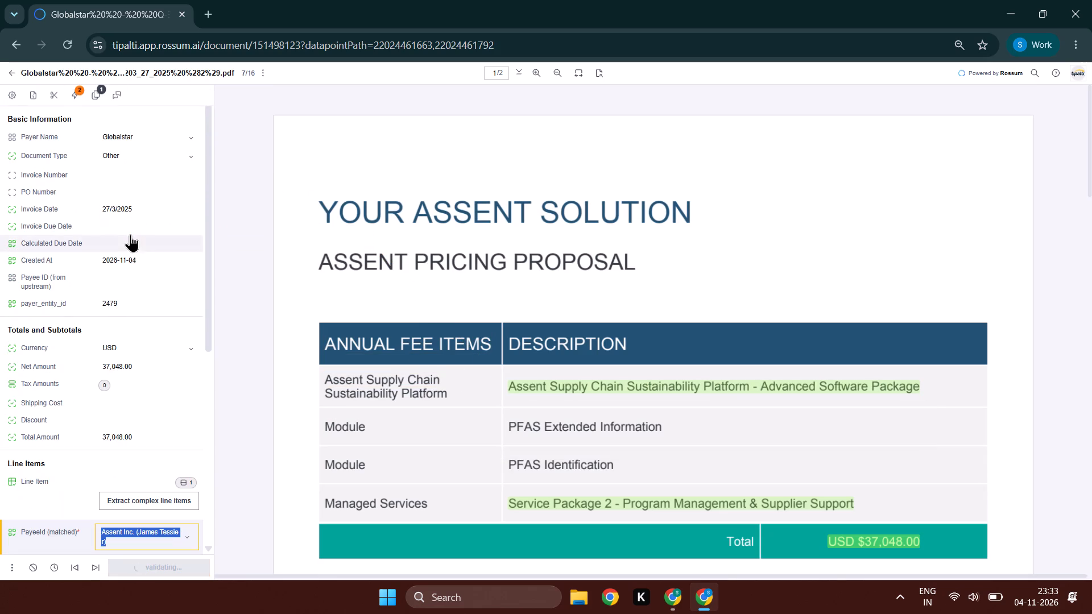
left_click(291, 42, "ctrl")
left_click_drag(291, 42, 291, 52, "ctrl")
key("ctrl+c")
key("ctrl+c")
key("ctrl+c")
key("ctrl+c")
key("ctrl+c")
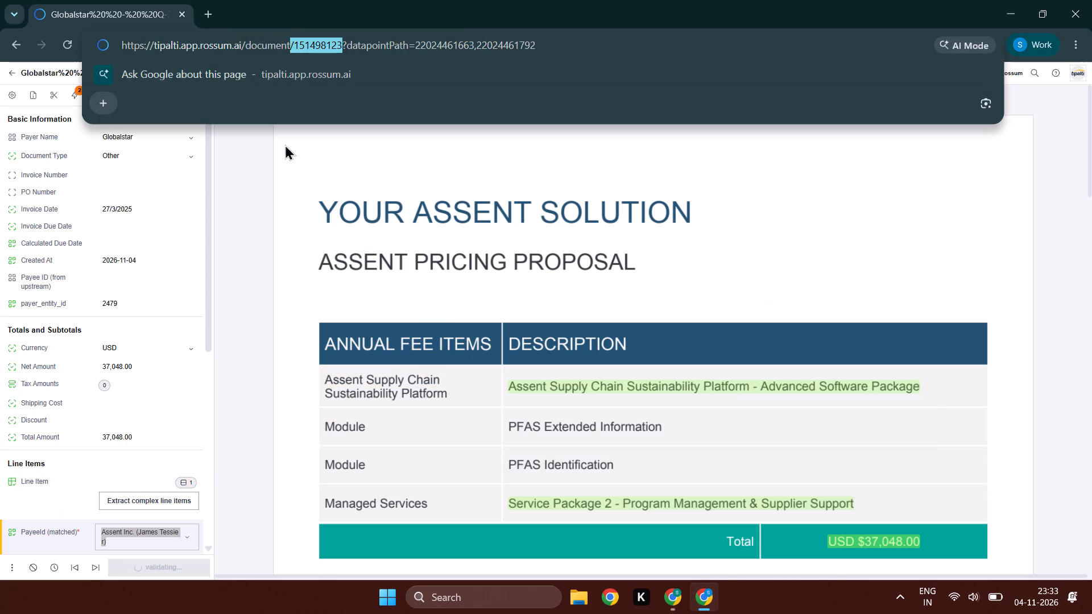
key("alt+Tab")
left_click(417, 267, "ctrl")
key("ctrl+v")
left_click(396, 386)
Replace the form's Annotation ID with 151498123, copied from the Rossum document address without the slash.
double_click(387, 274)
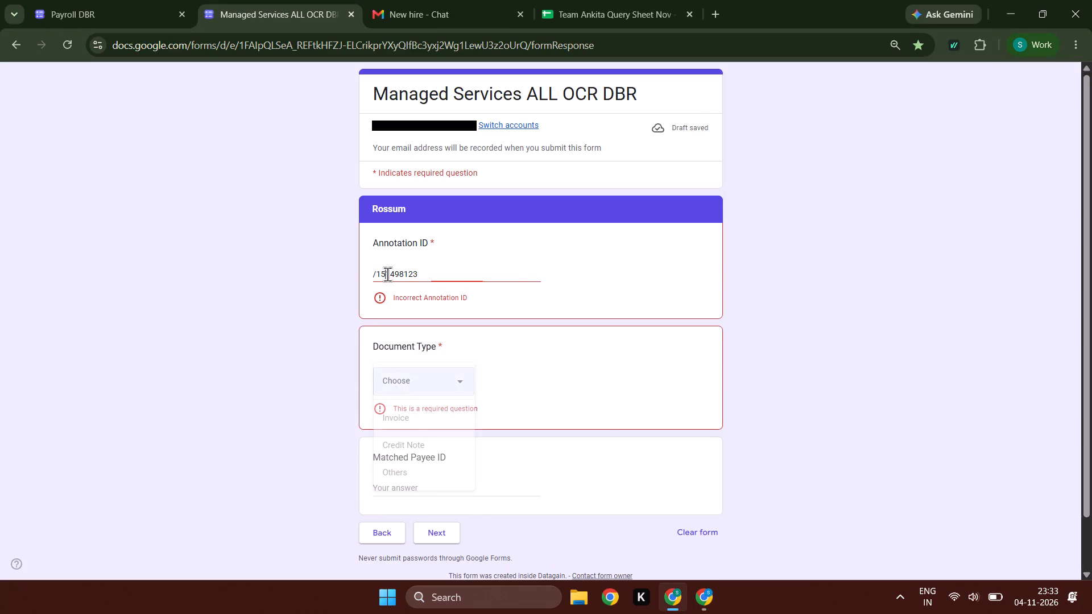
key("alt+Tab")
double_click(270, 44)
key("ctrl+c")
key("ctrl+c")
double_click(313, 45, "ctrl")
key("ctrl+c")
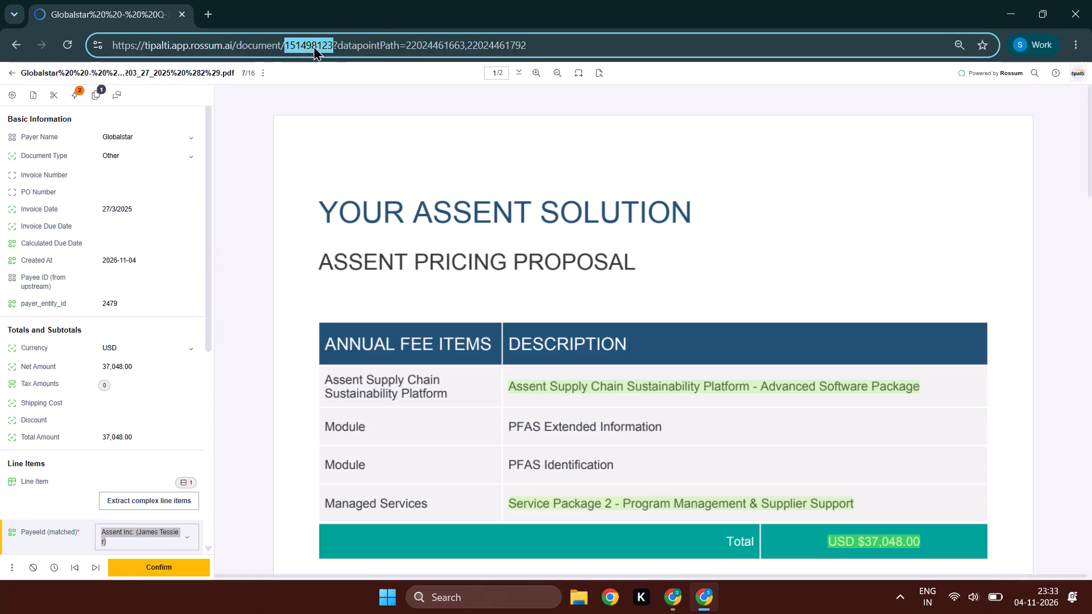
key("ctrl+c")
key("alt+Tab")
key("shift+Tab")
key("Tab")
key("ctrl+v")
key("Tab")
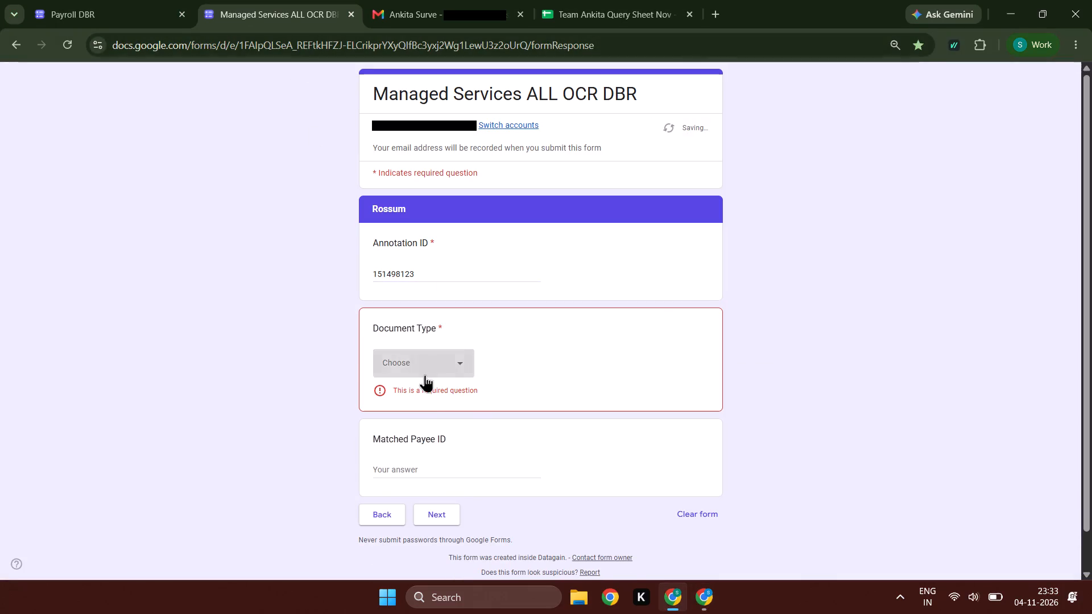
Choose the document type in the form's Rossum section and continue to the Invoice Details section.
left_click(425, 375)
left_click(423, 390)
left_click(432, 484)
left_click(438, 484)
left_click(440, 490)
left_click(442, 495)
Copy the payer name Globalstar from the Rossum document into the form's Payer field.
key("alt+Tab")
scroll(139, 385, "up", 7)
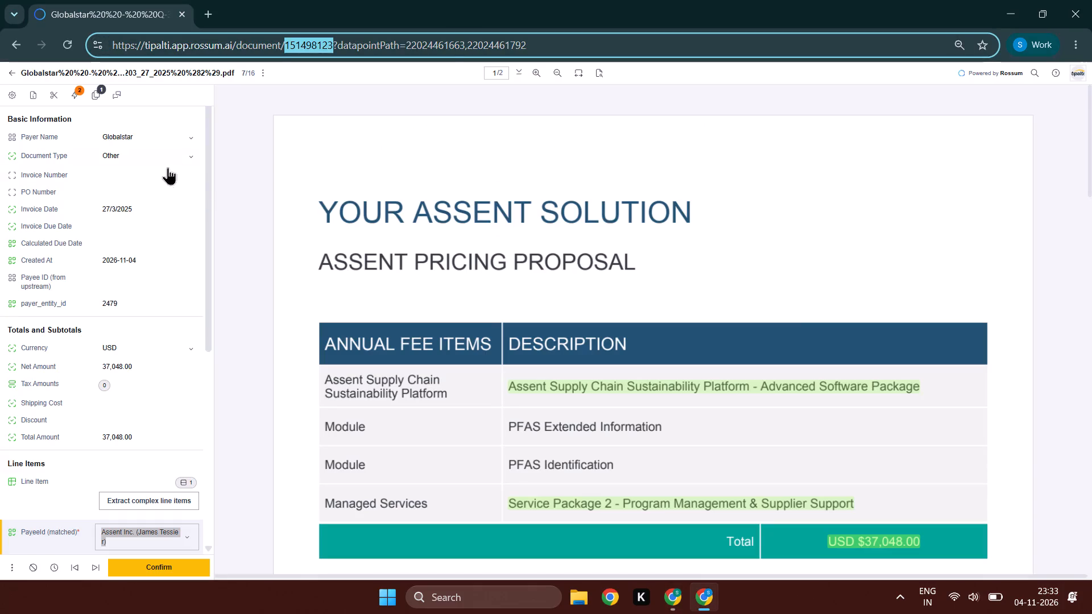
left_click(154, 138)
key("ctrl+c")
key("ctrl+c")
key("alt+Tab")
left_click(430, 267, "ctrl")
key("ctrl+v")
left_click(431, 270, "ctrl")
key("ctrl+v")
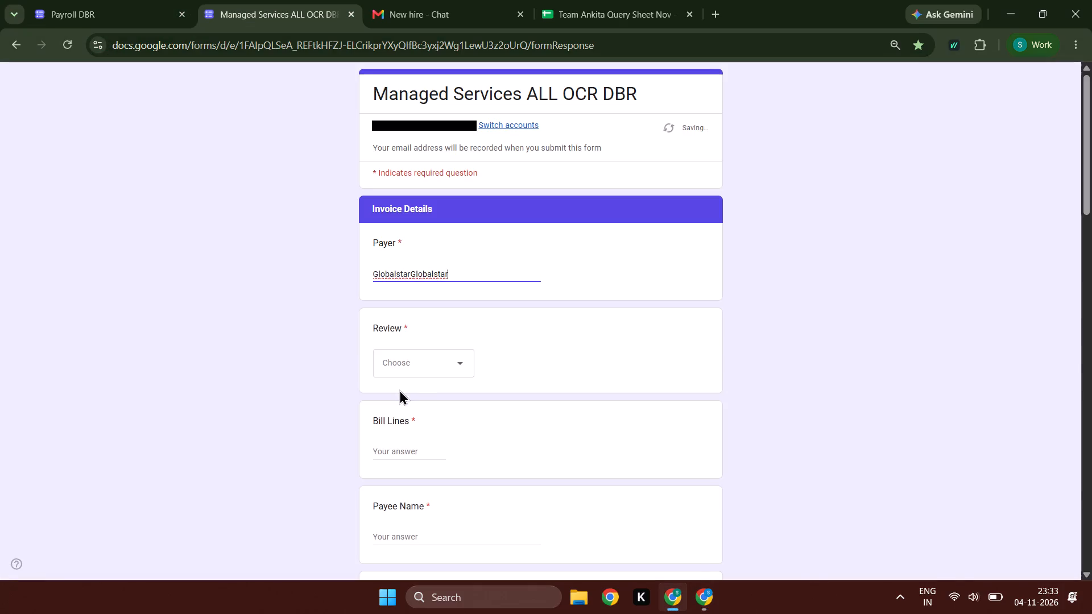
key("ctrl+z")
Set Review to R and Bill Lines to 1 in the form.
left_click(406, 379)
left_click(410, 365)
left_click(406, 397)
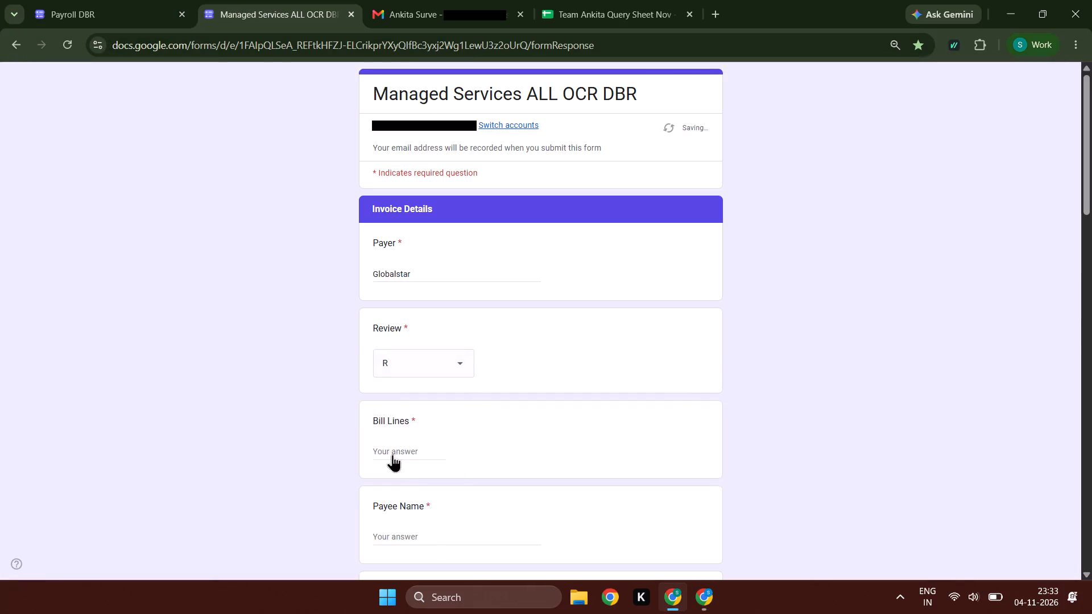
left_click(392, 454)
key("alt+Tab")
scroll(67, 410, "down", 2)
key("alt+Tab")
key("1")
key("Tab")
Copy the matched Assent Inc. payee from the Rossum document into the form's Payee Name field.
key("alt+Tab")
scroll(81, 429, "down", 2)
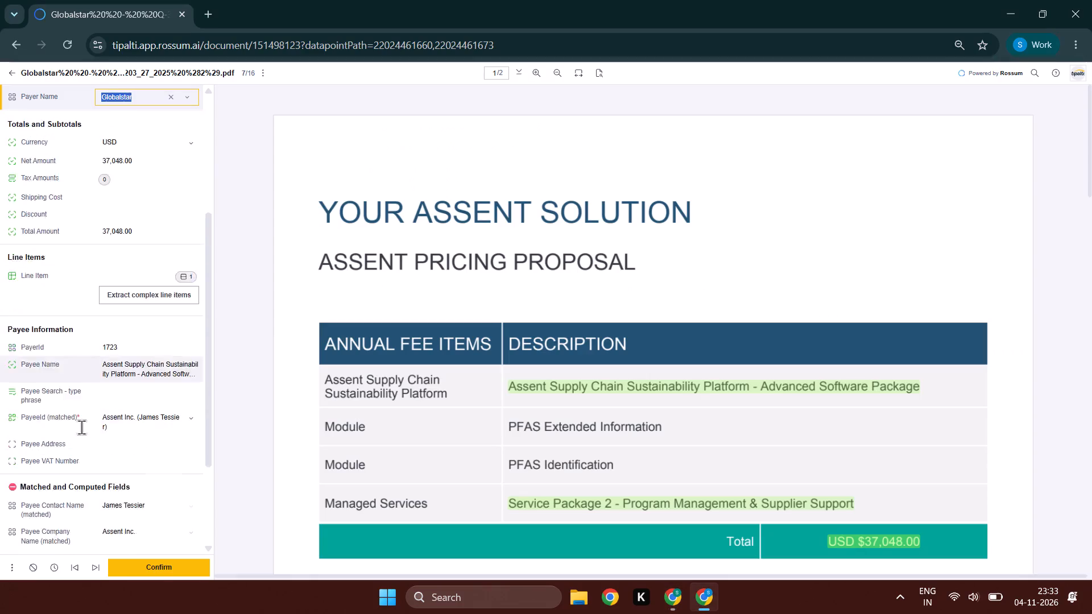
left_click(172, 352)
key("ctrl+c")
key("ctrl+c")
key("alt+Tab")
key("ctrl+v")
key("Tab")
Leave the invoice number blank and enter 27-03-2026 as the Invoice Date in the form.
key("alt+Tab")
scroll(140, 333, "up", 2)
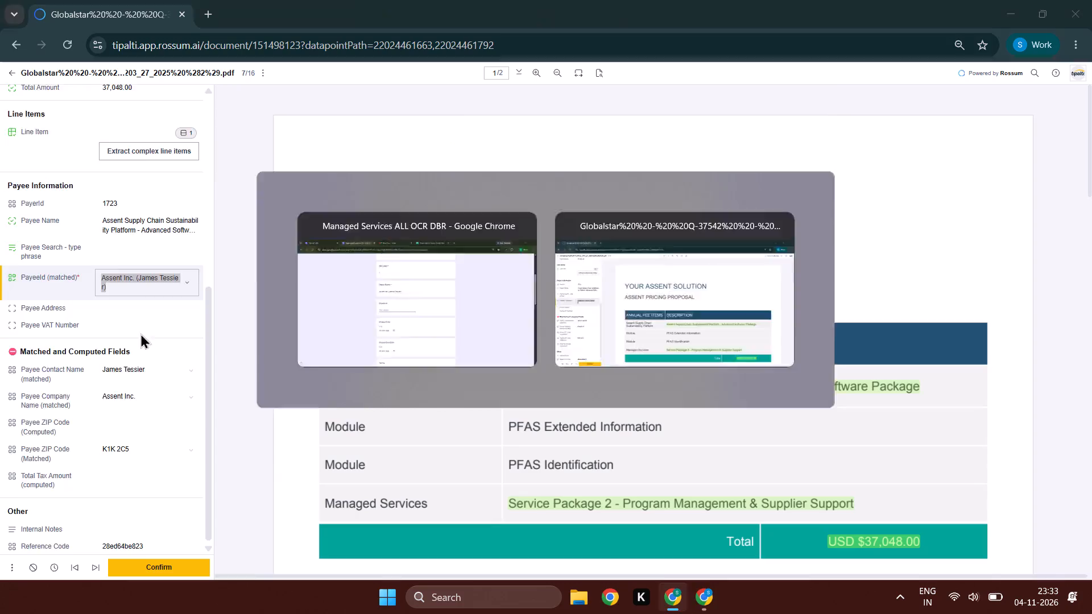
scroll(140, 333, "up", 9)
left_click(136, 204)
key("alt+Tab")
key("Tab")
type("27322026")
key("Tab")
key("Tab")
Copy the total amount 37,048.00 from the Rossum document into the form's amount field, leaving due date, terms and PO number blank.
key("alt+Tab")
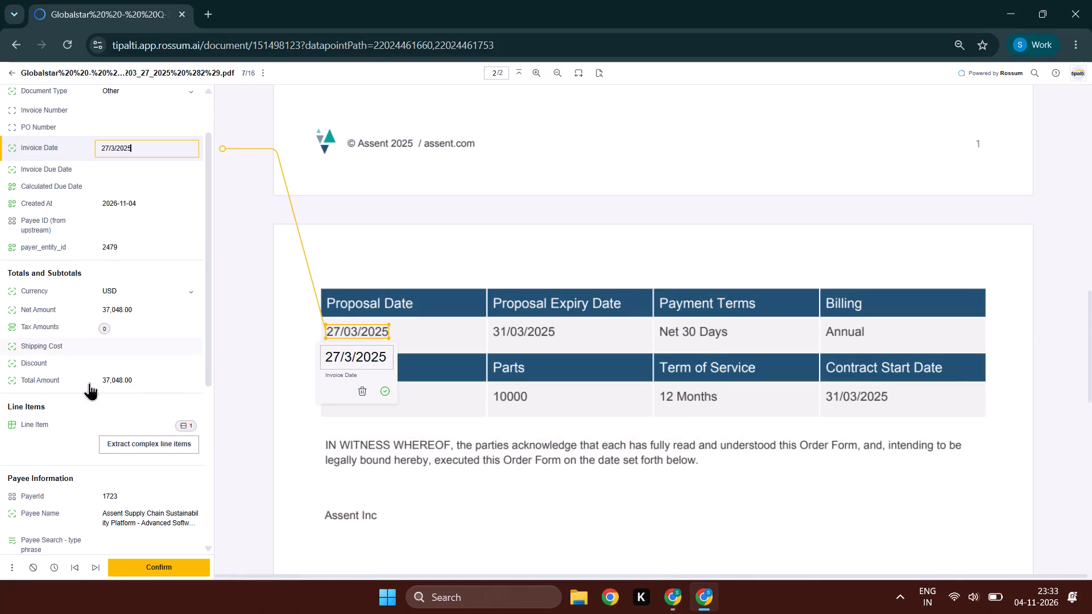
left_click_drag(135, 387, 98, 386)
key("ctrl+c")
key("ctrl+c")
key("ctrl+c")
key("ctrl+c")
key("alt+Tab")
scroll(458, 397, "down", 7, "alt")
key("Tab")
key("Tab")
key("Tab")
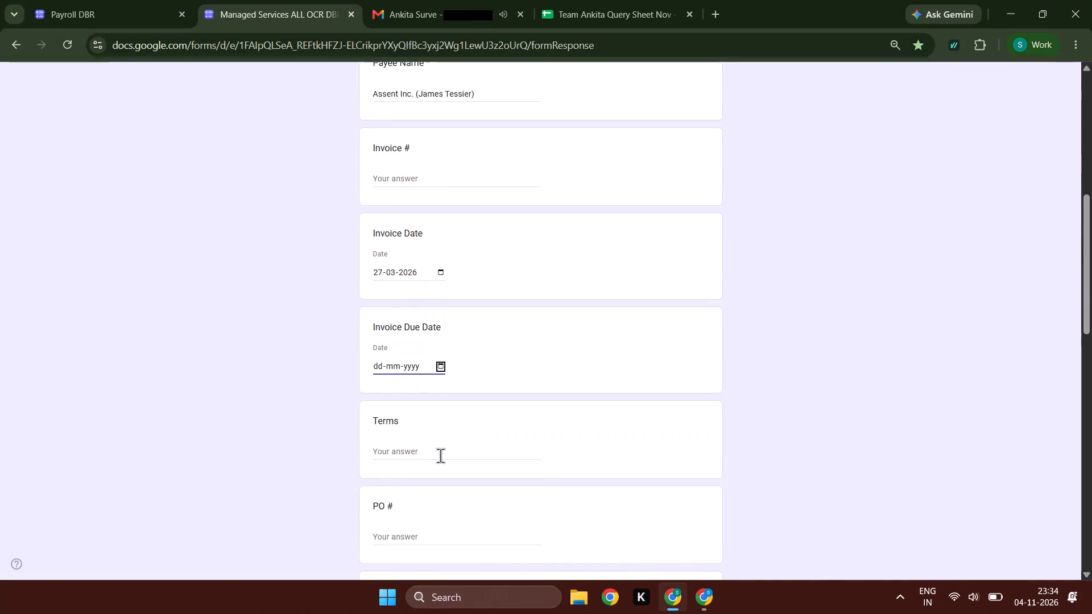
left_click(440, 457)
key("Tab")
key("Tab")
key("Tab")
key("ctrl+v")
key("Tab")
Set the form's currency to USD, Quality Analyst to NA, Invoice Pages to 1 and Multiple Payees to No.
key("alt+Tab")
scroll(139, 403, "up", 2)
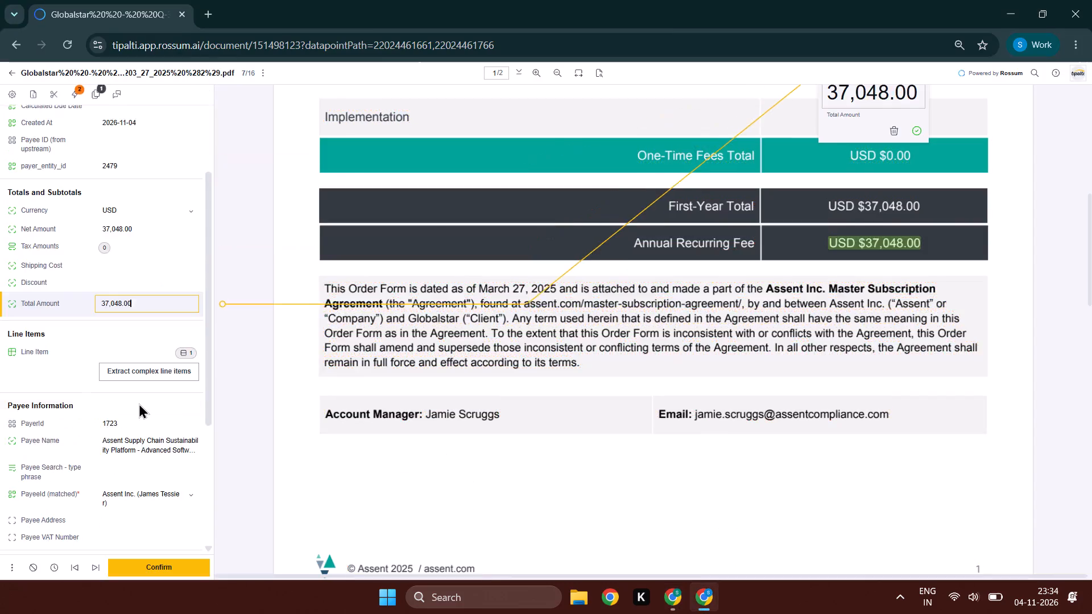
key("alt+Tab")
type("US")
key("Tab")
type("NN")
key("Tab")
type("NNN")
key("Tab")
key("1")
key("Tab")
key("n")
key("Tab")
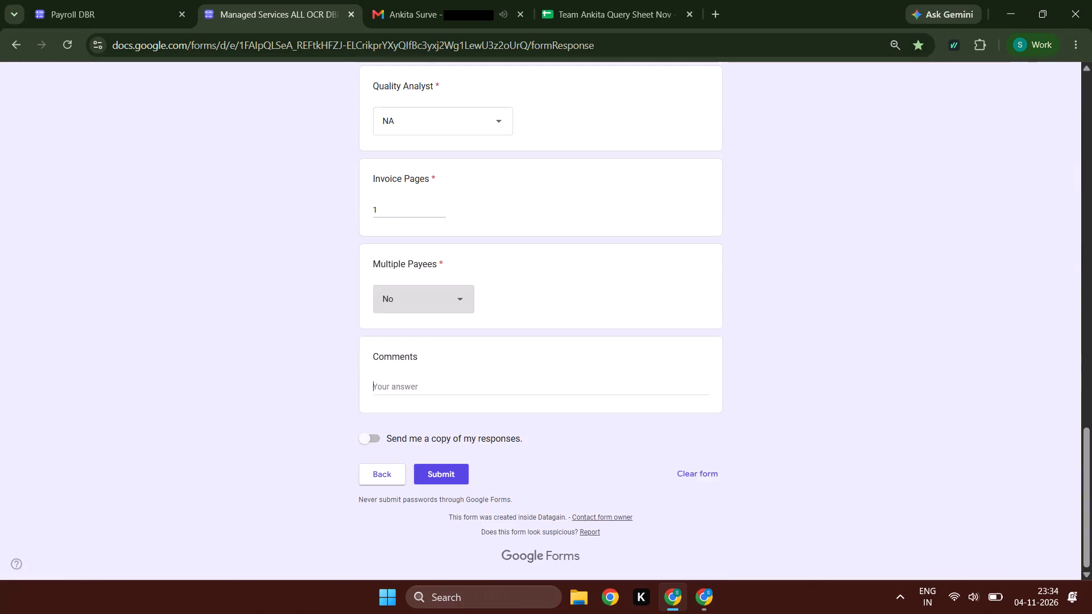
Request a copy of the responses and submit the form with the comments left blank.
key("Tab")
key("space")
key("Tab")
key("Tab")
key("space")
Confirm the Globalstar Assent pricing proposal in Rossum.
key("alt+Tab")
scroll(438, 337, "up", 2)
key("Tab")
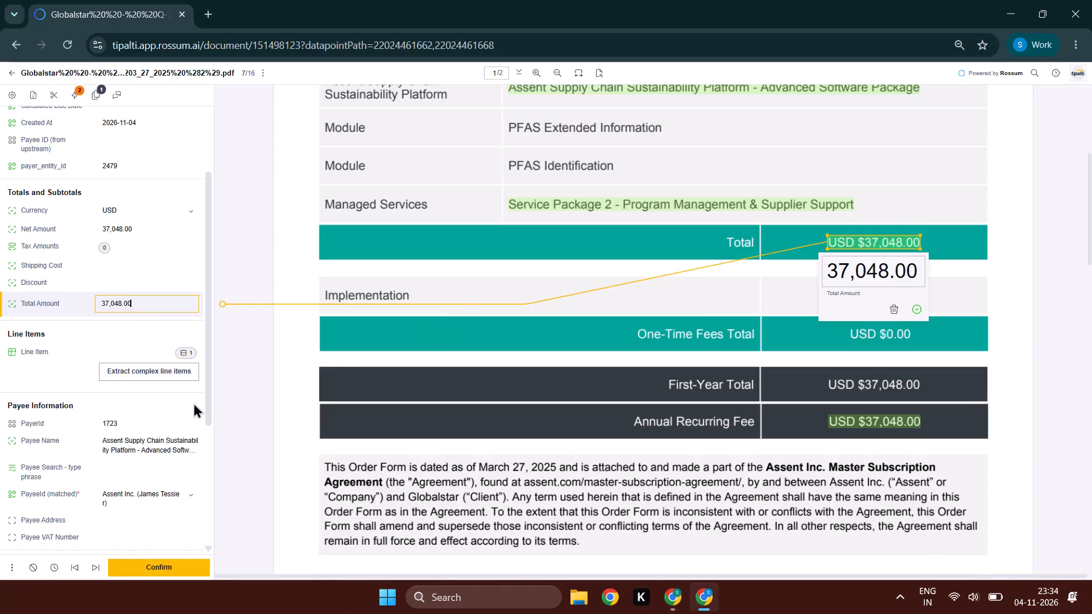
double_click(168, 563)
Start another Managed Services ALL OCR DBR response with the email recorded and Rossum selected, and continue to the next section.
key("alt+Tab")
double_click(434, 155)
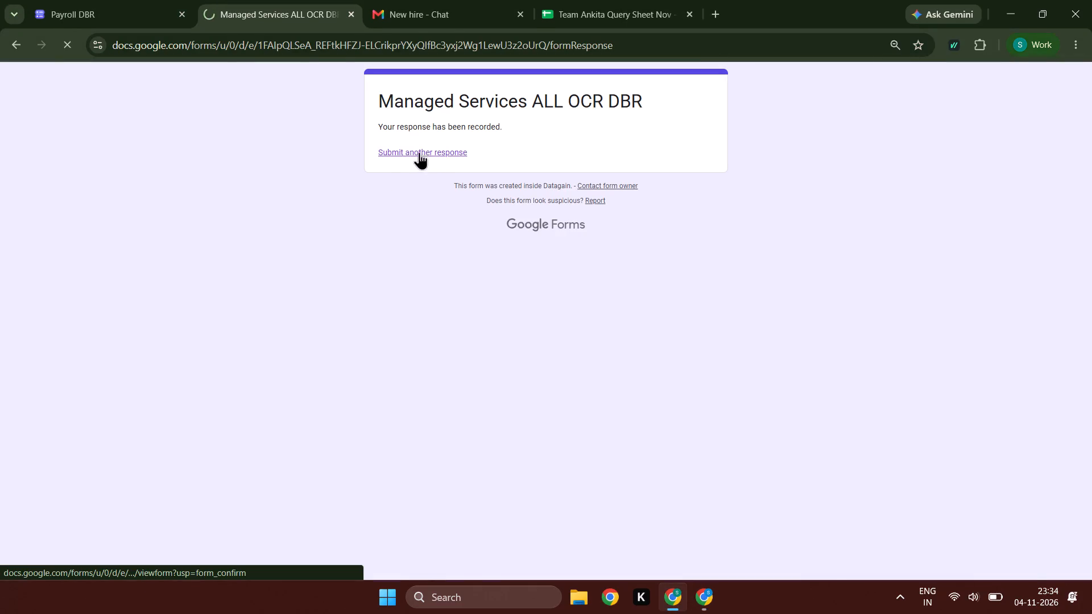
left_click(387, 238)
left_click(392, 260)
left_click(408, 512)
left_click(413, 554)
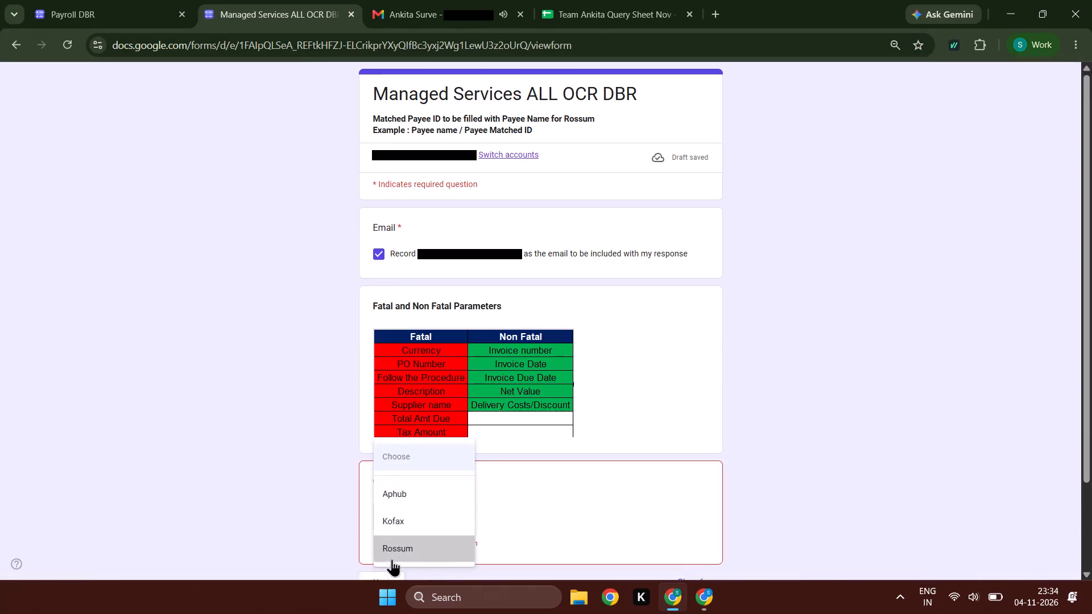
double_click(371, 566)
Validate the invoice date and remaining basic information fields of the CREW_Network expense reimbursement in Rossum.
key("alt+Tab")
left_click(137, 156)
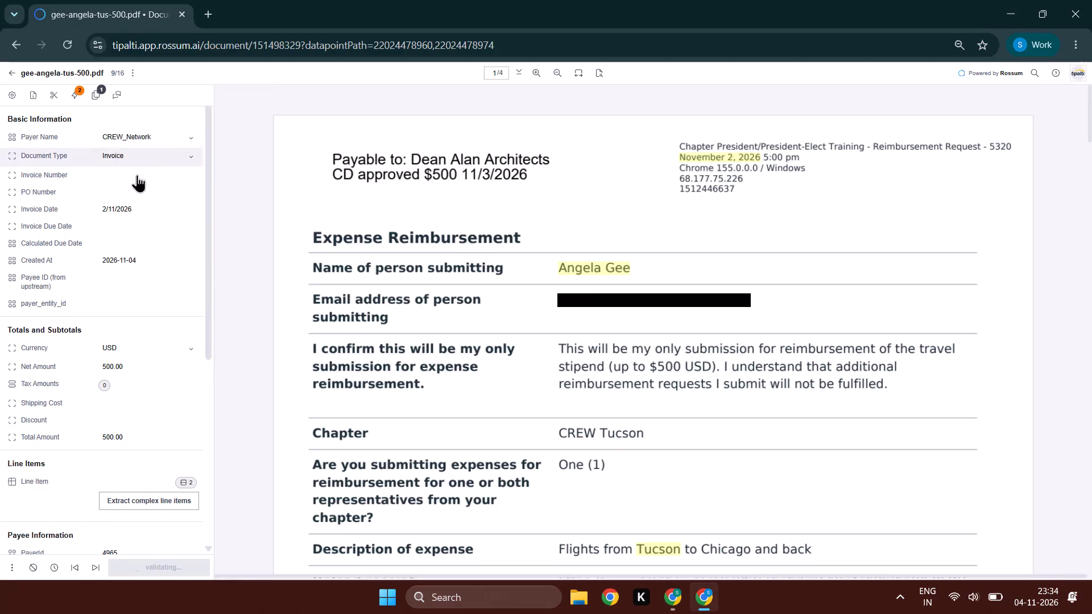
left_click(125, 186)
left_click(127, 206)
key("Tab")
key("Tab")
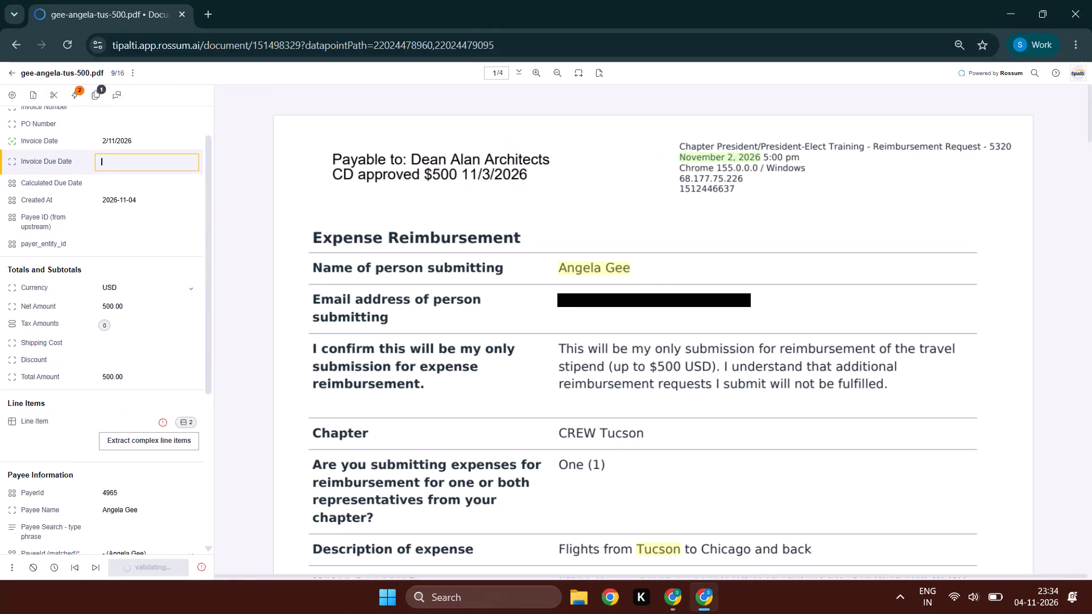
key("Tab")
key("Tab")
key("Tab")
key("Tab")
Validate the currency, net amount, tax, shipping, discount and total amount fields of the reimbursement.
key("Tab")
key("Tab")
key("Tab")
key("Tab")
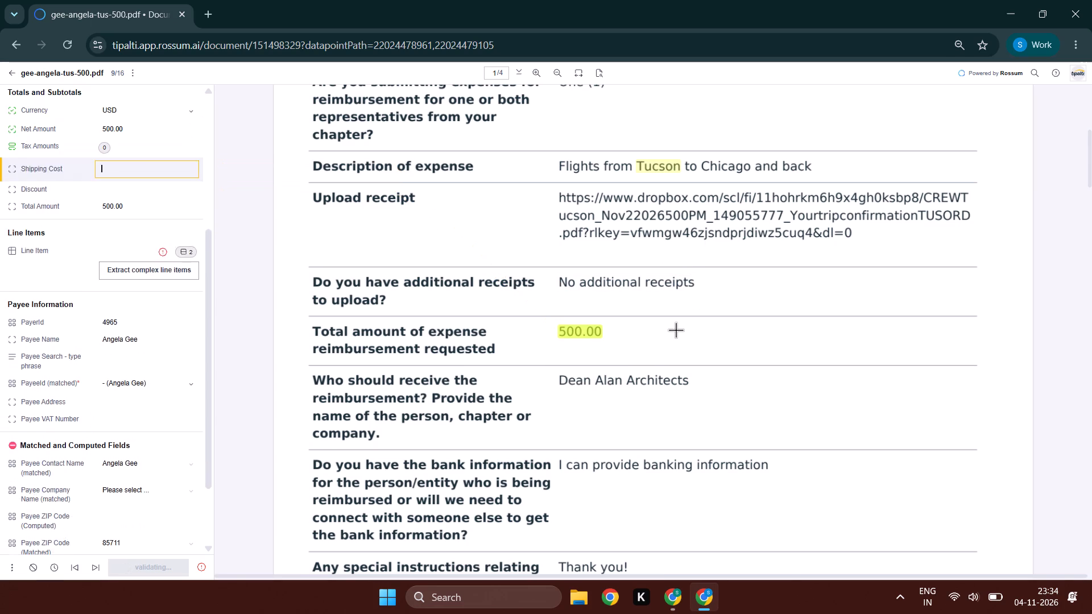
key("Tab")
key("Tab")
key("Tab")
Delete the first extracted line item, the one described as Tucson with no net amount.
left_click(255, 517)
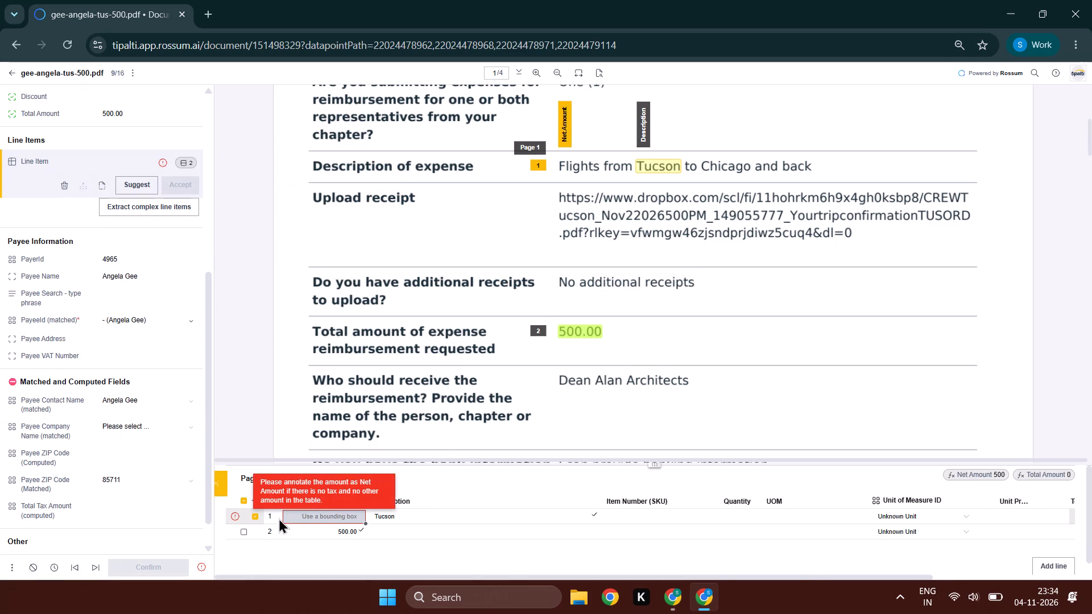
key("Tab")
left_click(357, 474)
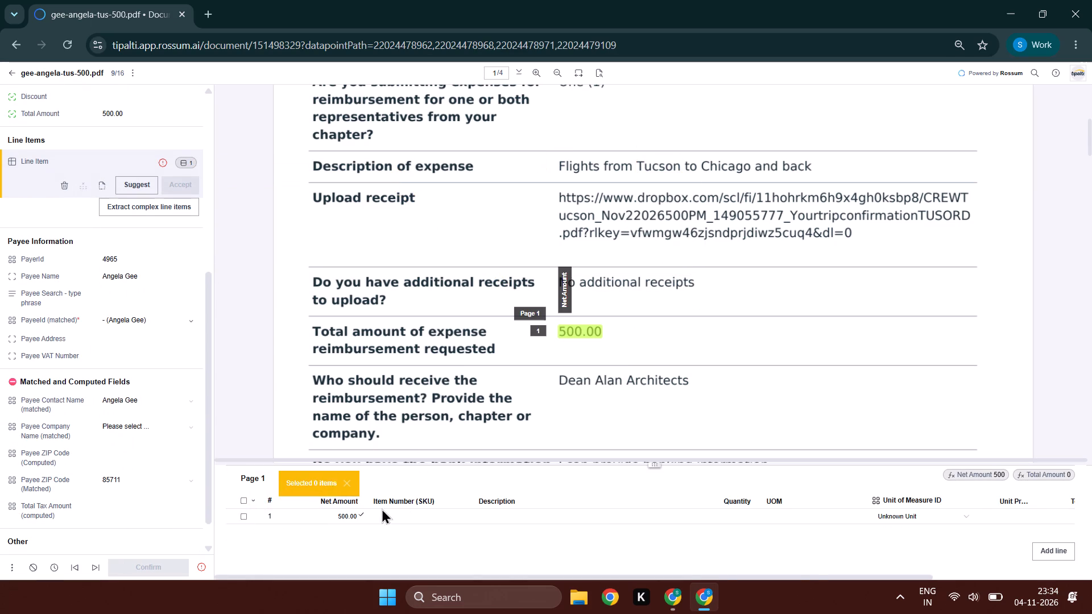
left_click(399, 520)
key("Tab")
left_click_drag(311, 320, 517, 372)
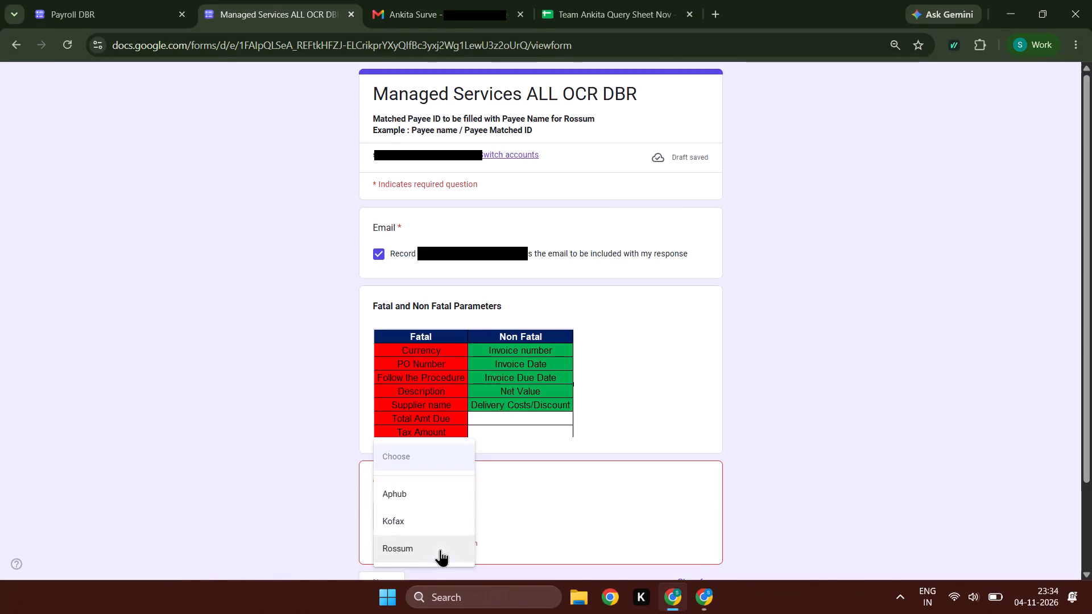
double_click(388, 575)
left_click(386, 565)
double_click(380, 538)
Validate the invoice number, PO number, invoice date and due date fields of bill_66541.pdf in Rossum.
key("alt+Tab")
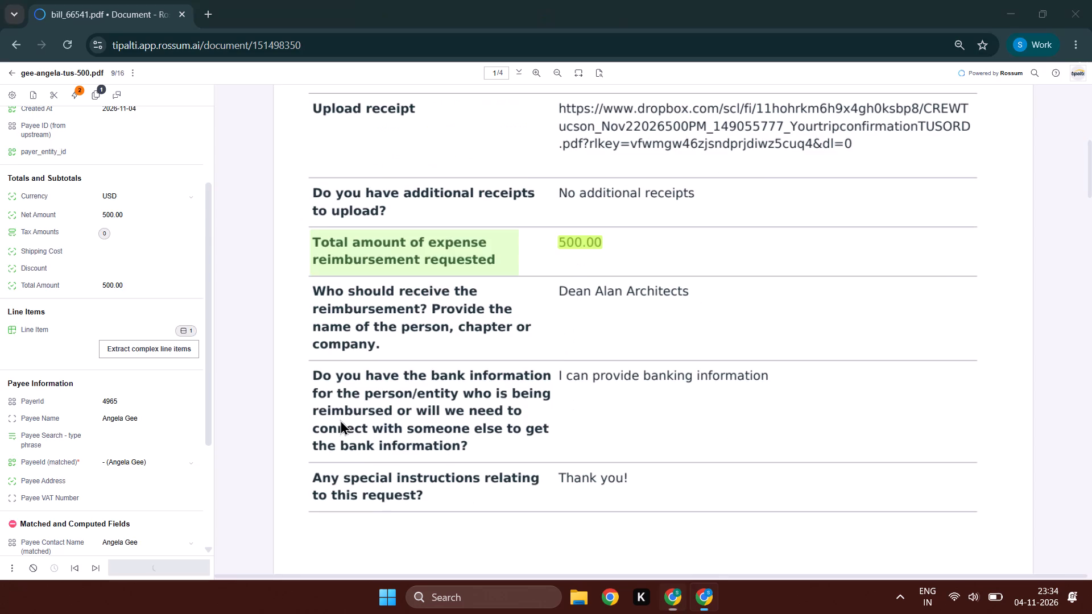
left_click(141, 188)
key("shift+Tab")
key("Tab")
key("Tab")
scroll(380, 308, "down", 1)
key("Tab")
key("Tab")
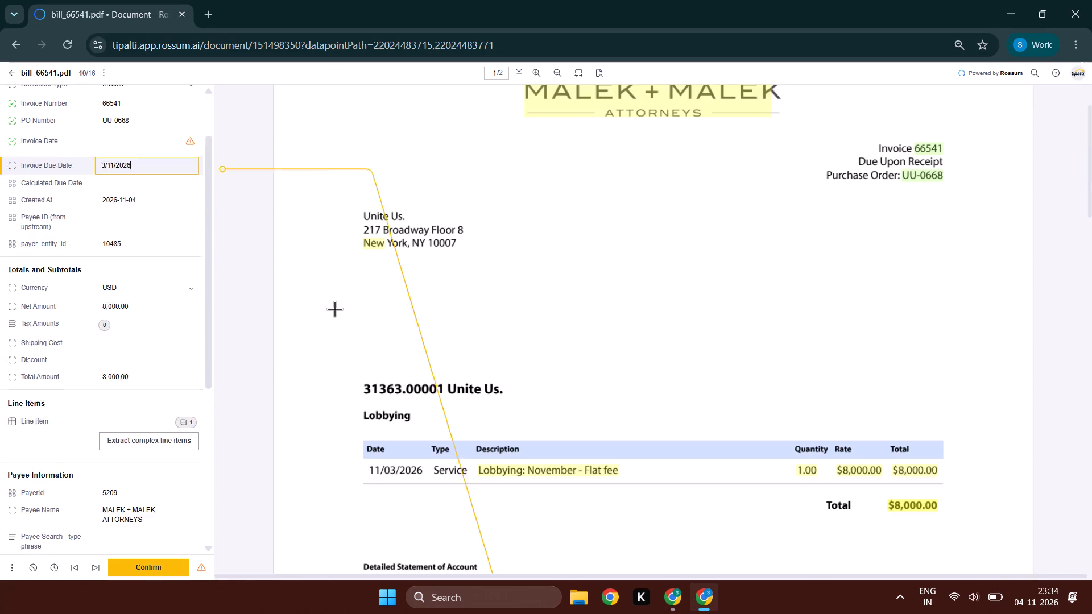
key("Tab")
key("Tab")
key("shift+Tab")
scroll(76, 296, "up", 2, "shift")
key("shift+Tab")
left_click(114, 96)
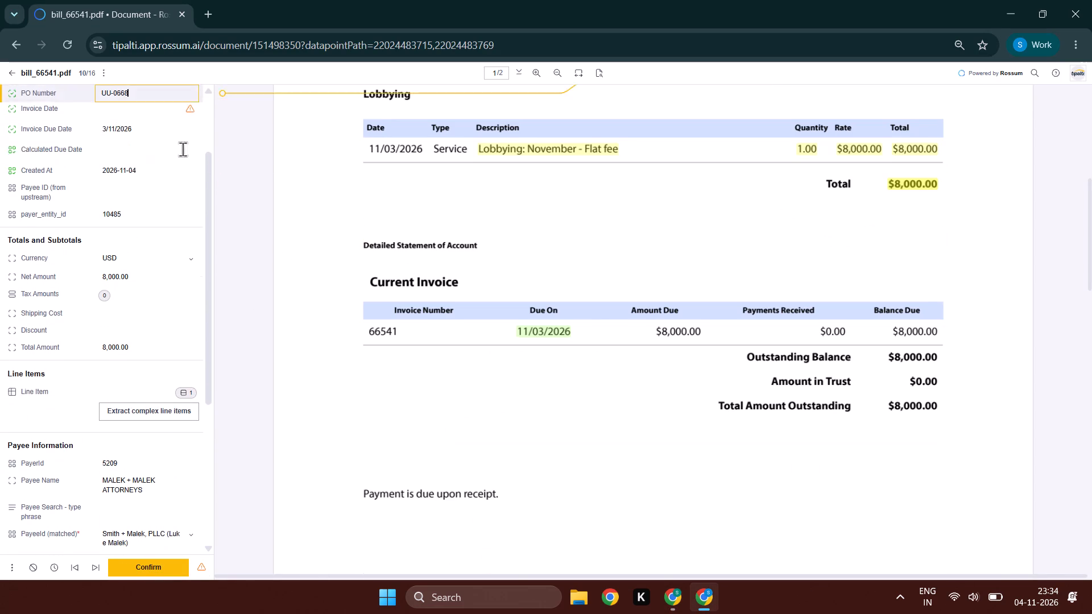
Validate the remaining basic information fields of the bill through the payer entity ID.
key("Tab")
key("Tab")
scroll(517, 343, "down", 1)
key("Tab")
key("Tab")
key("Tab")
key("Tab")
key("Tab")
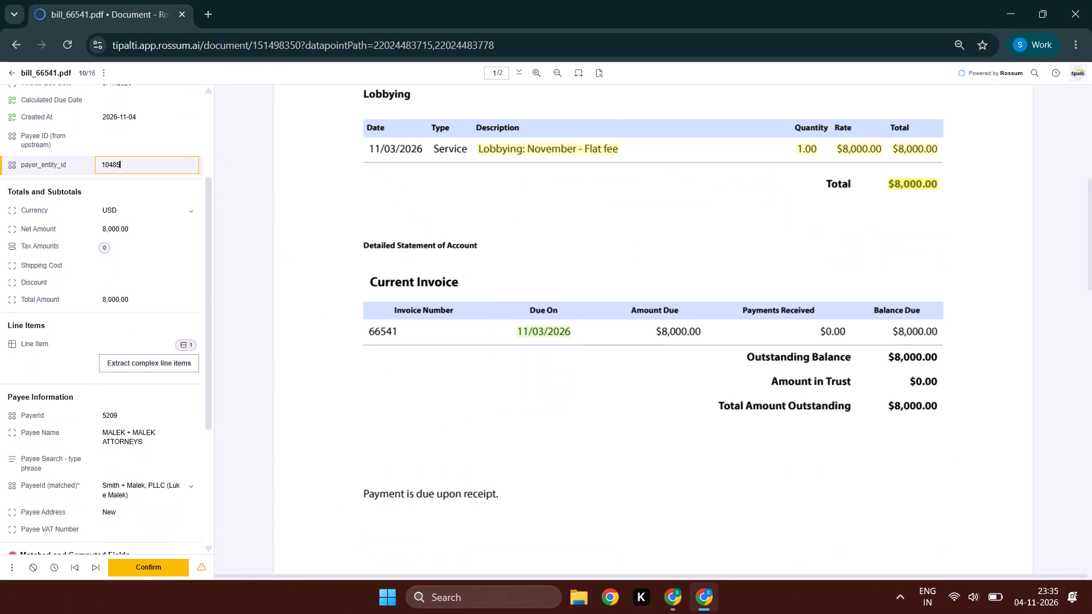
Recheck the empty Invoice Date and the captured Invoice Due Date against the bill.
scroll(243, 329, "up", 4)
left_click(137, 172)
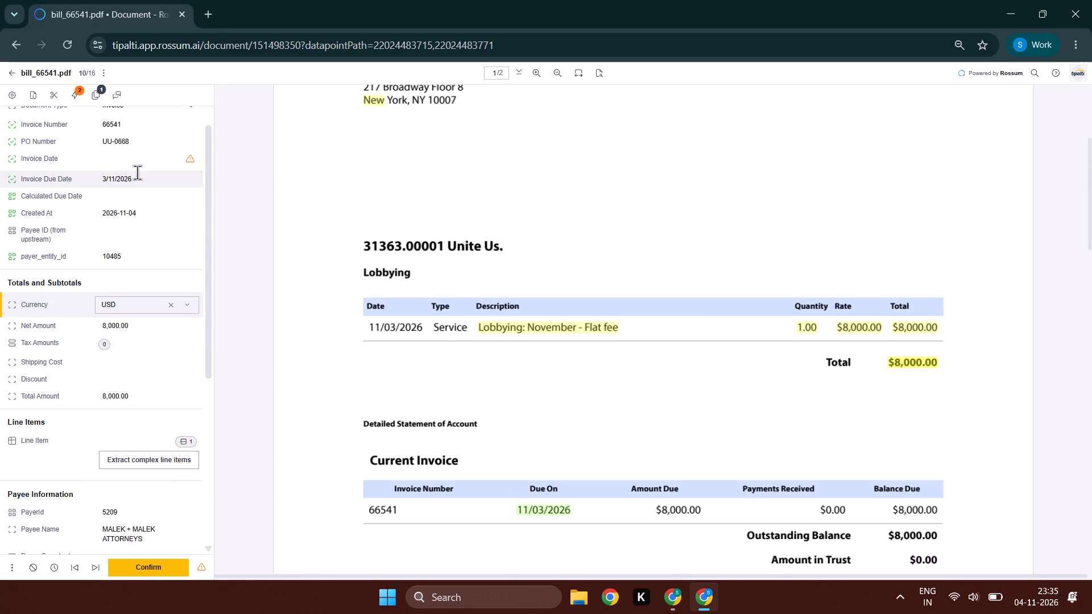
left_click(119, 121)
scroll(638, 299, "up", 8)
scroll(890, 262, "down", 5)
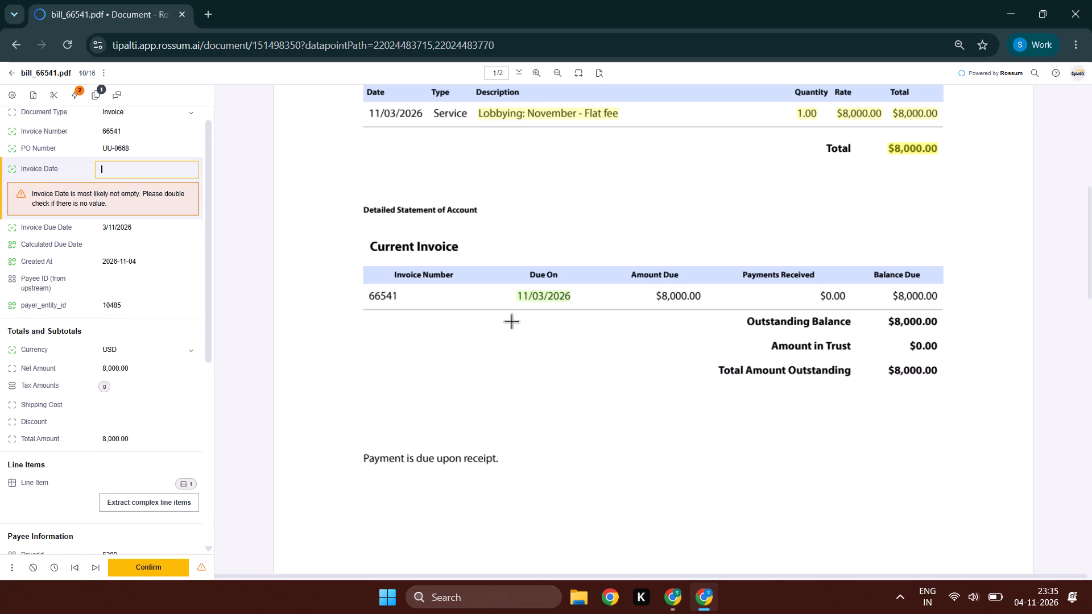
key("Tab")
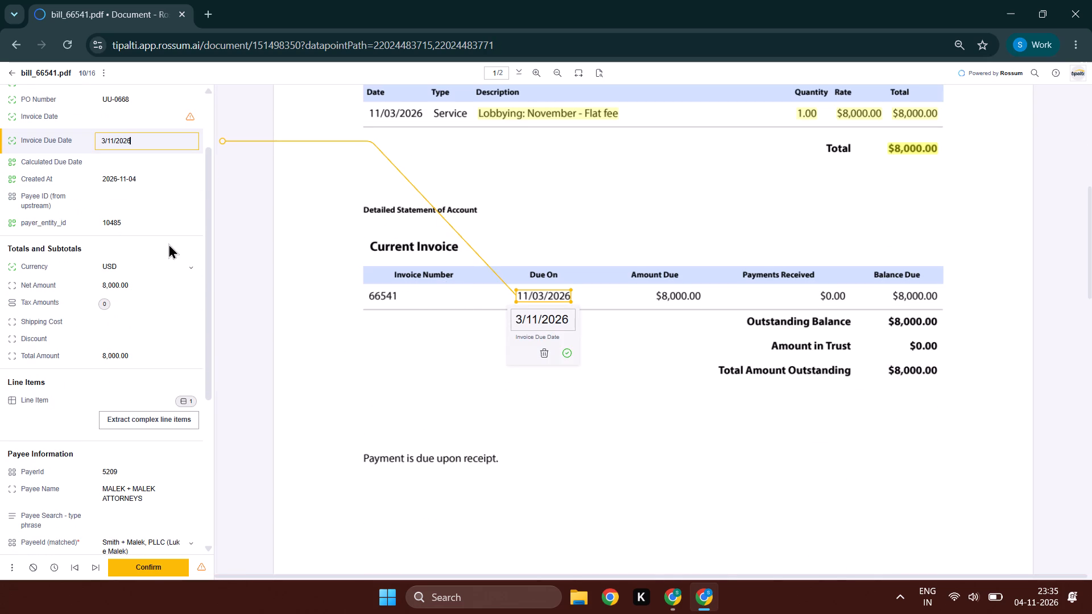
Validate the bill's totals fields and the description, quantity and unit price of its lobbying line item.
left_click(136, 285)
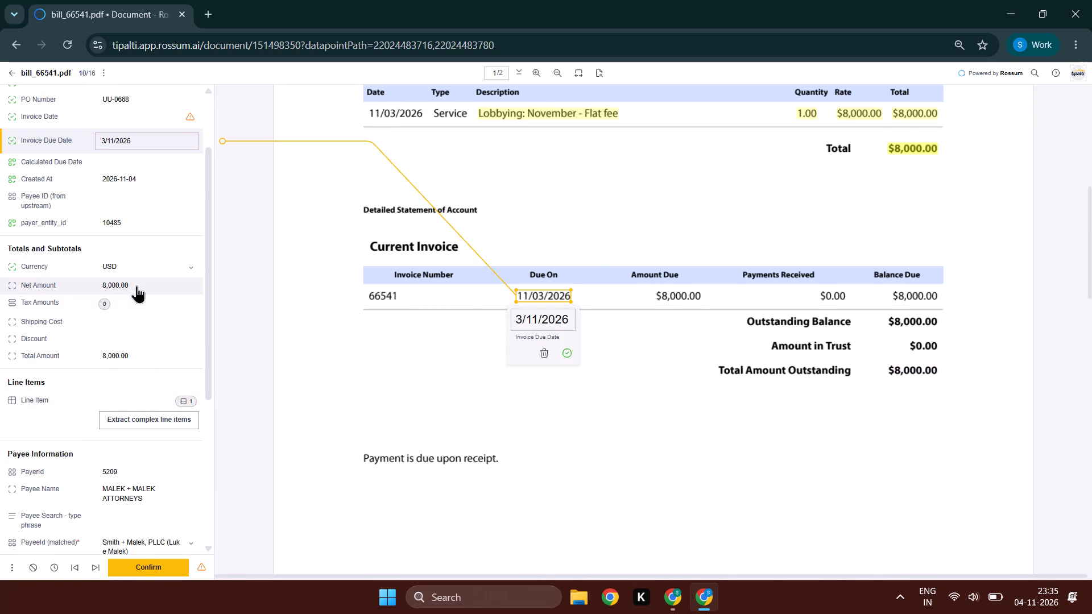
key("Tab")
key("Tab")
key("Tab")
key("Tab")
key("Tab")
key("Tab")
key("Tab")
key("Tab")
key("Tab")
key("Tab")
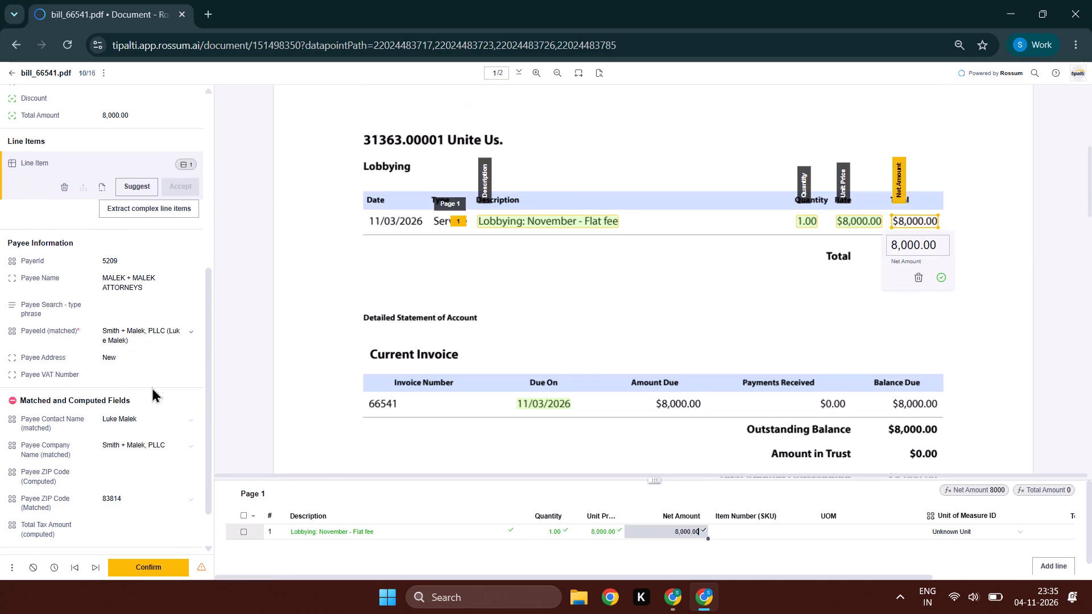
Validate the bill's payee name and enter MALEK as the payee search phrase.
left_click(134, 285)
key("Tab")
key("Tab")
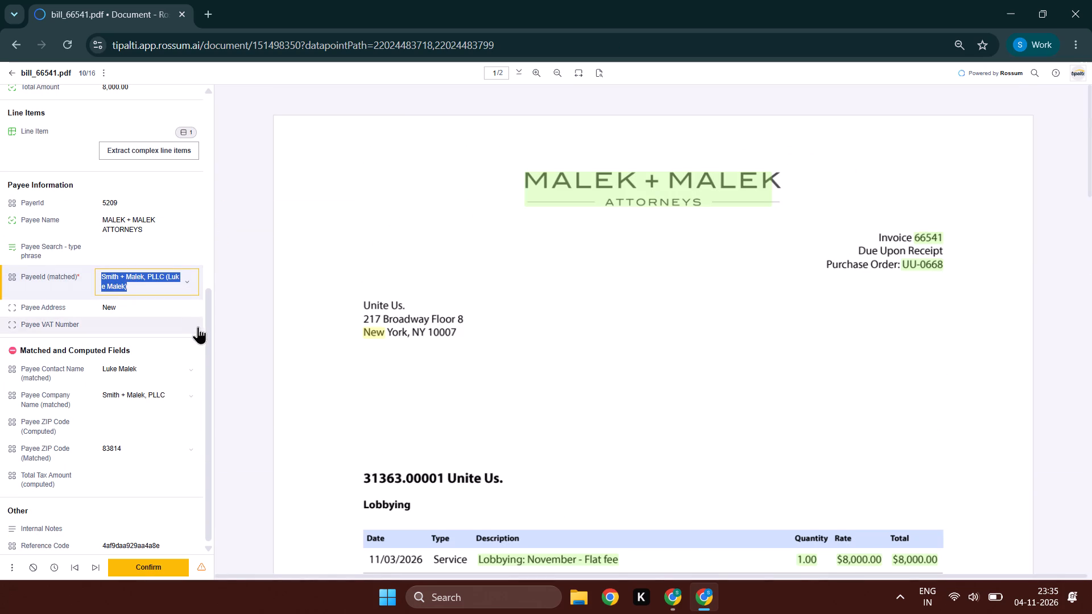
left_click(166, 280)
double_click(104, 216)
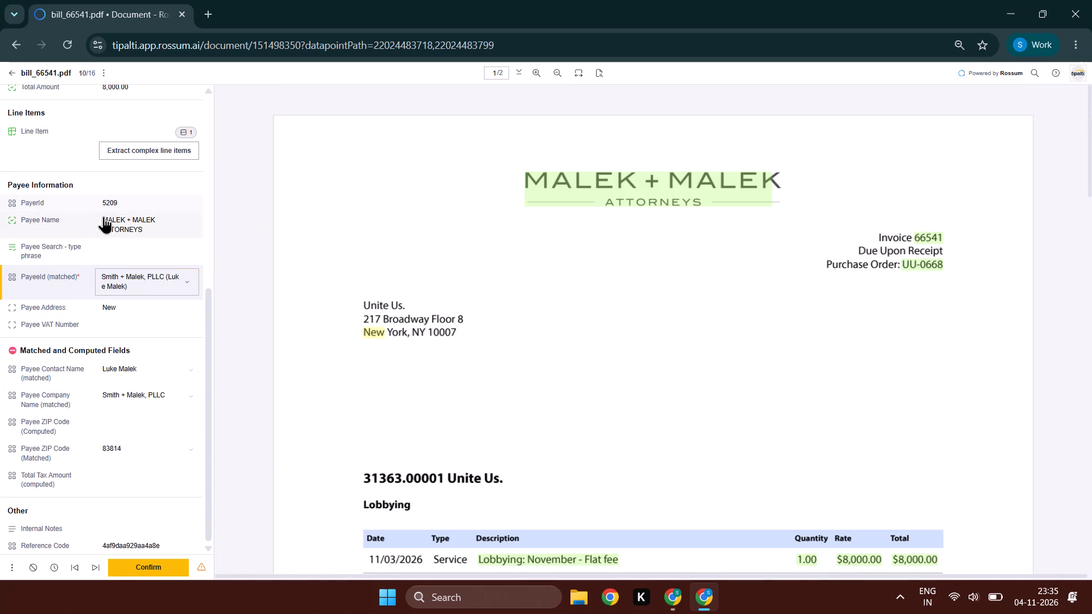
key("ctrl+c")
key("ctrl+c")
left_click(118, 258, "ctrl")
key("ctrl+v")
Delete the wrongly captured payee address "New" from the bill.
scroll(53, 279, "up", 8)
left_click(367, 333)
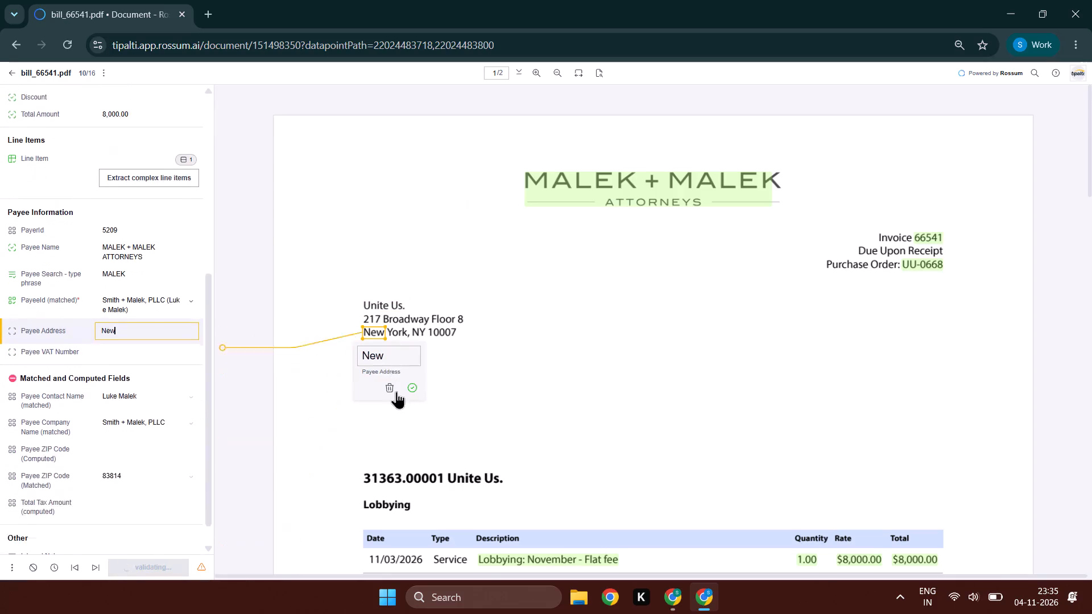
left_click(396, 392)
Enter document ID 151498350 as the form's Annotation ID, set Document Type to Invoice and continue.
double_click(283, 44, "ctrl")
key("ctrl+c")
key("ctrl+c")
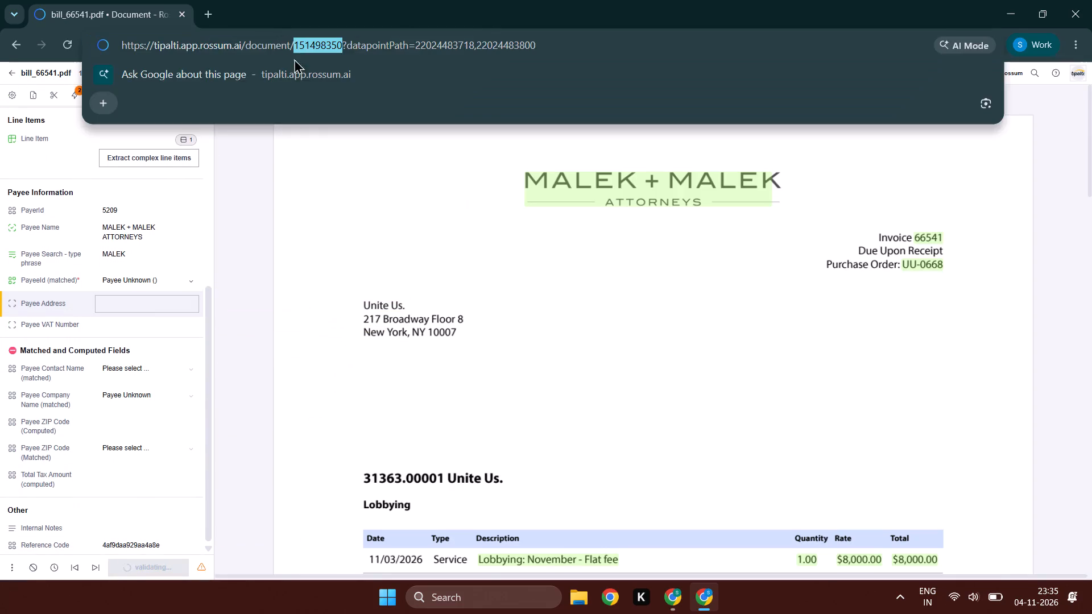
key("alt+Tab")
left_click(399, 277, "ctrl")
key("ctrl+v")
left_click(396, 367)
left_click(399, 410)
left_click(419, 488)
left_click(427, 492)
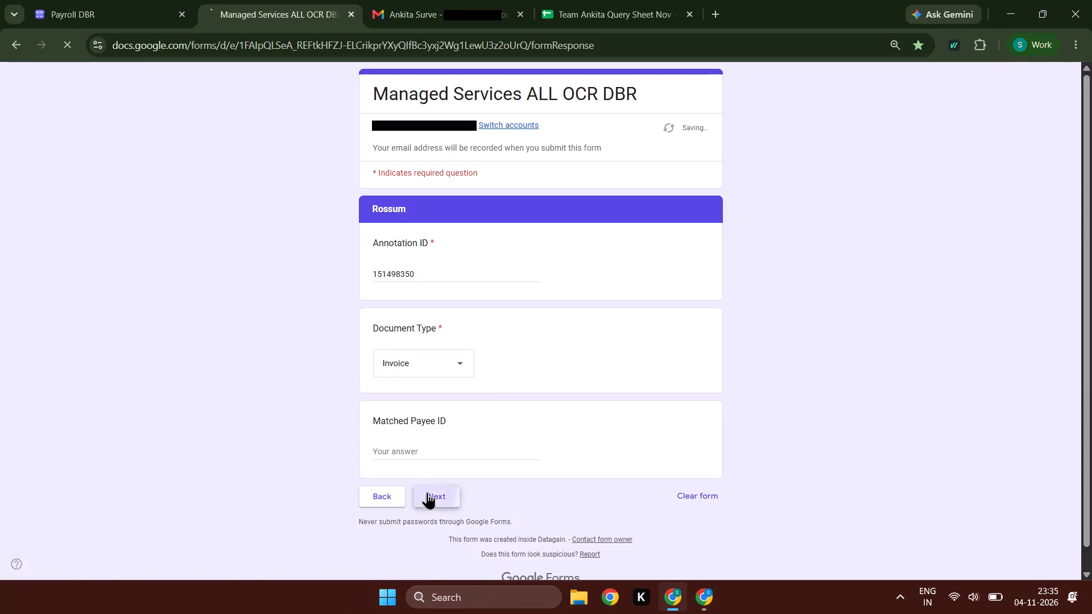
Copy the payer name UniteUs from the Rossum document into the form's Payer field.
key("alt+Tab")
scroll(142, 345, "up", 8)
left_click(127, 139)
key("ctrl+c")
key("ctrl+c")
key("alt+Tab")
left_click(419, 278, "ctrl")
key("ctrl+v")
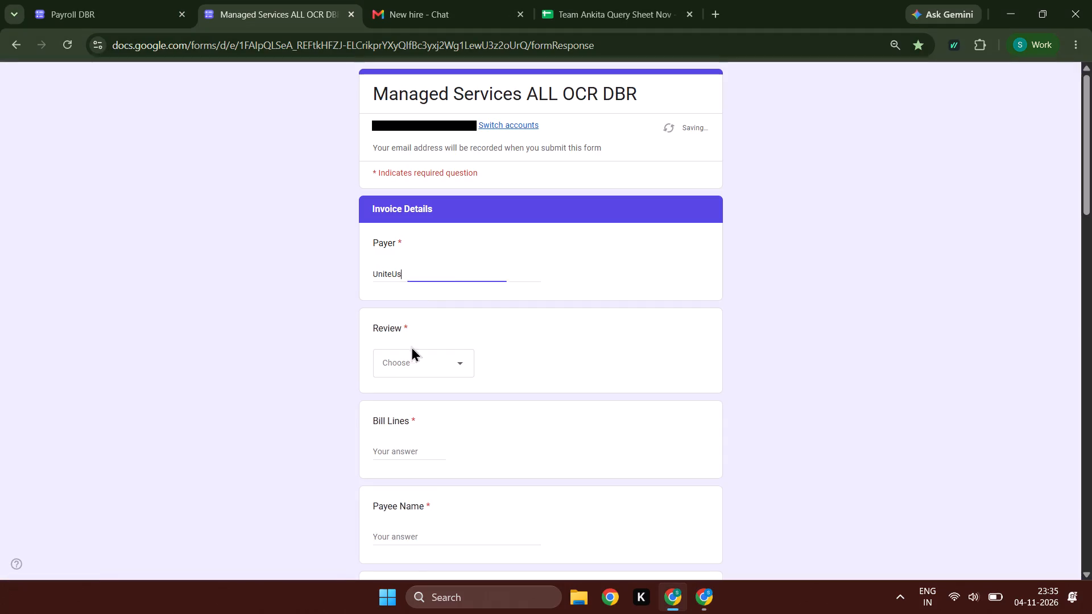
Set the form's Review answer to R and Bill Lines to 1.
left_click(403, 363)
left_click(403, 400)
left_click(398, 460)
key("alt+Tab")
scroll(173, 428, "down", 2)
key("alt+Tab")
key("Tab")
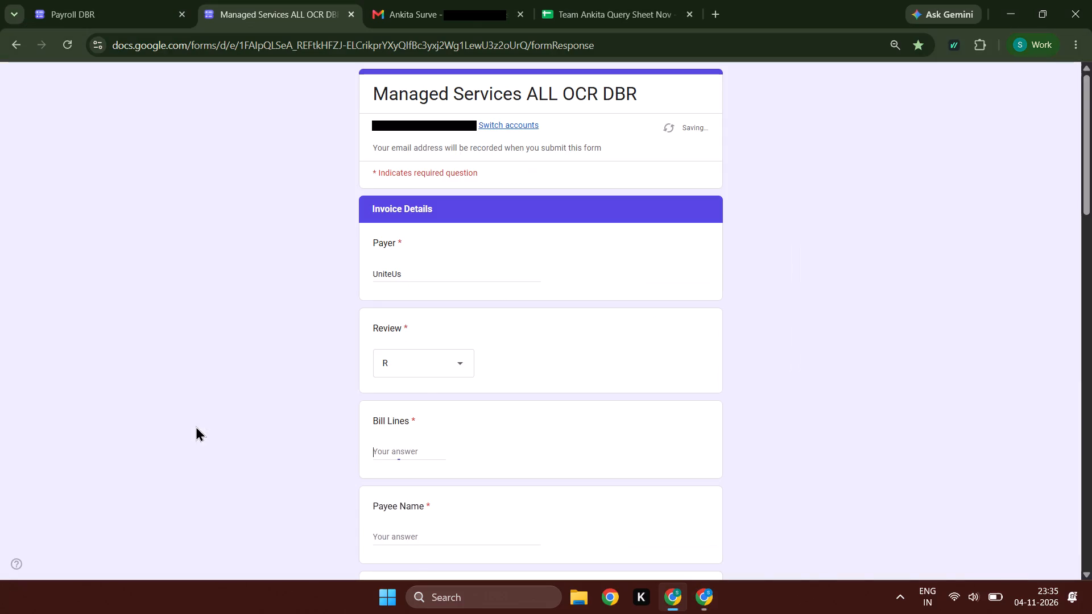
key("1")
key("Tab")
Copy the matched payee "Payee Unknown ()" from the Rossum bill into the form's Payee Name field.
key("alt+Tab")
scroll(138, 399, "down", 2)
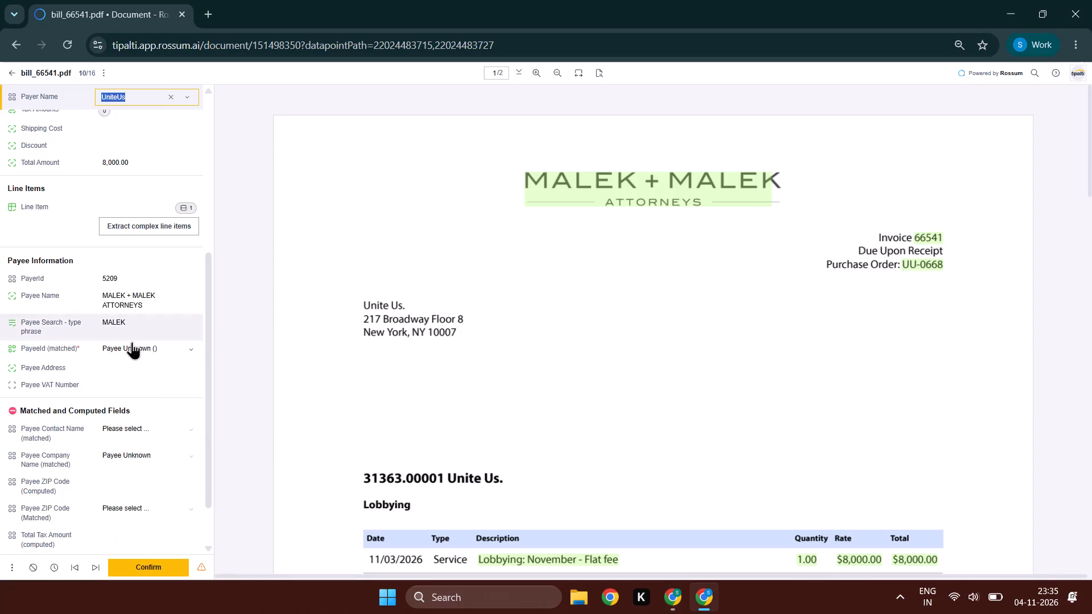
left_click(132, 346)
key("ctrl+c")
key("alt+Tab")
key("ctrl+v")
key("Tab")
Copy the invoice number 66541 from the Rossum bill into the form's Invoice # field.
key("alt+Tab")
scroll(150, 279, "up", 12)
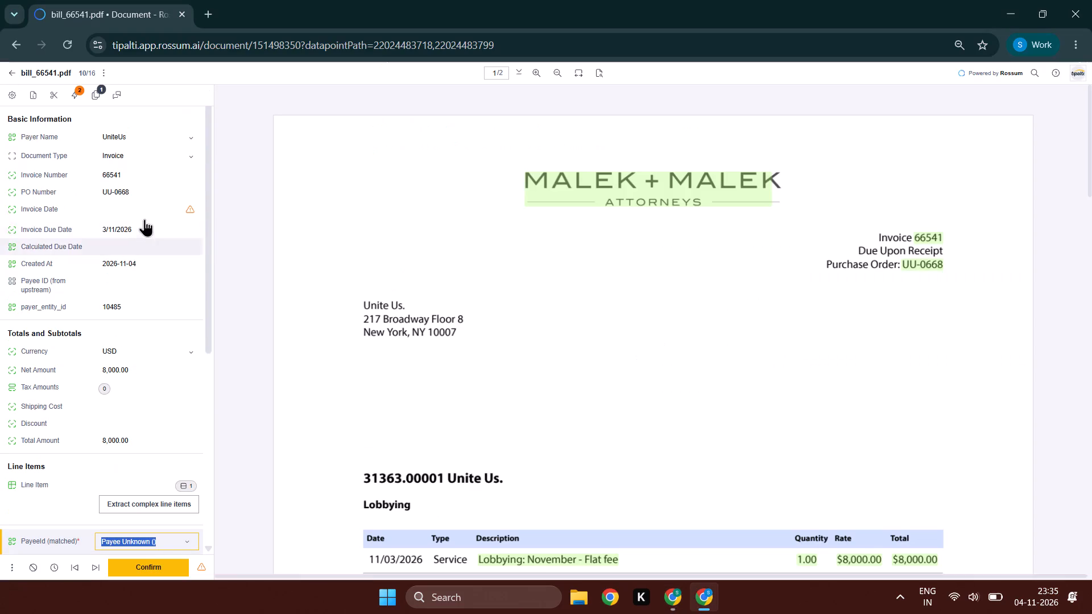
left_click_drag(145, 175, 78, 179)
key("ctrl+c")
key("alt+Tab")
key("ctrl+v")
key("Tab")
Enter 03-11-2026 as the form's Invoice Date.
key("alt+Tab")
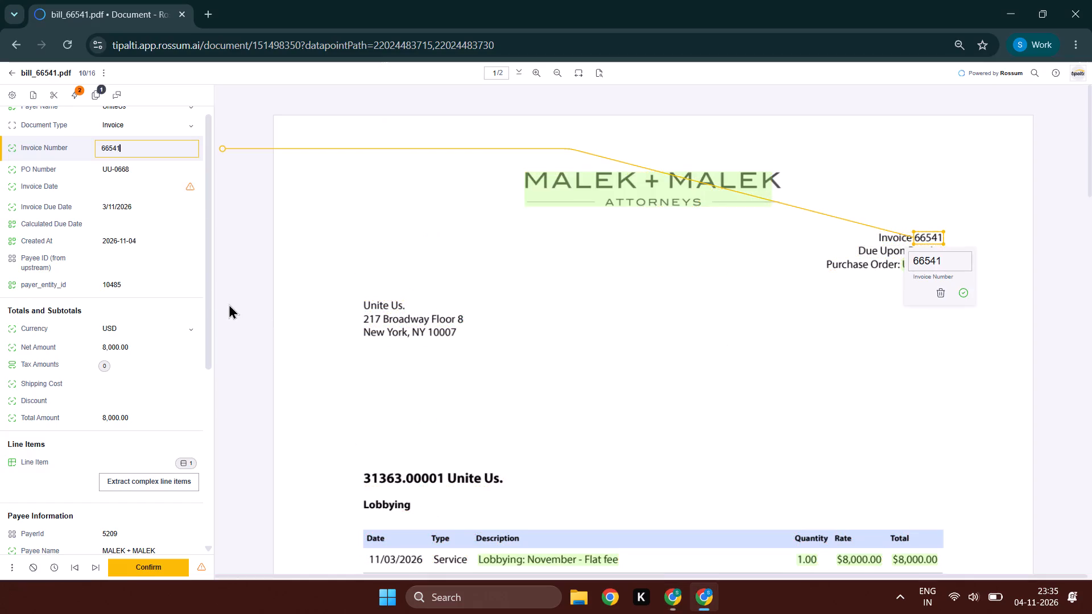
key("alt+Tab")
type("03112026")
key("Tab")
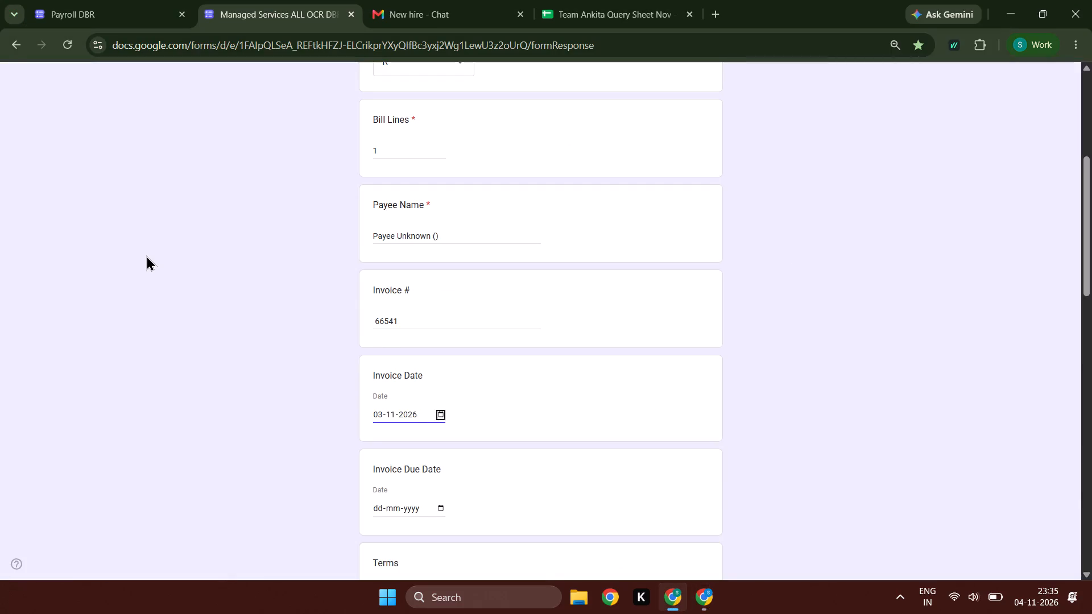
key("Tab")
Copy the bill's total amount 8,000.00 into the form's Total Amt field, leaving due date, terms, PO and tax blank.
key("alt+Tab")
left_click_drag(140, 414, 103, 421)
key("ctrl+c")
key("ctrl+c")
key("ctrl+c")
key("alt+Tab")
scroll(433, 374, "down", 2, "alt")
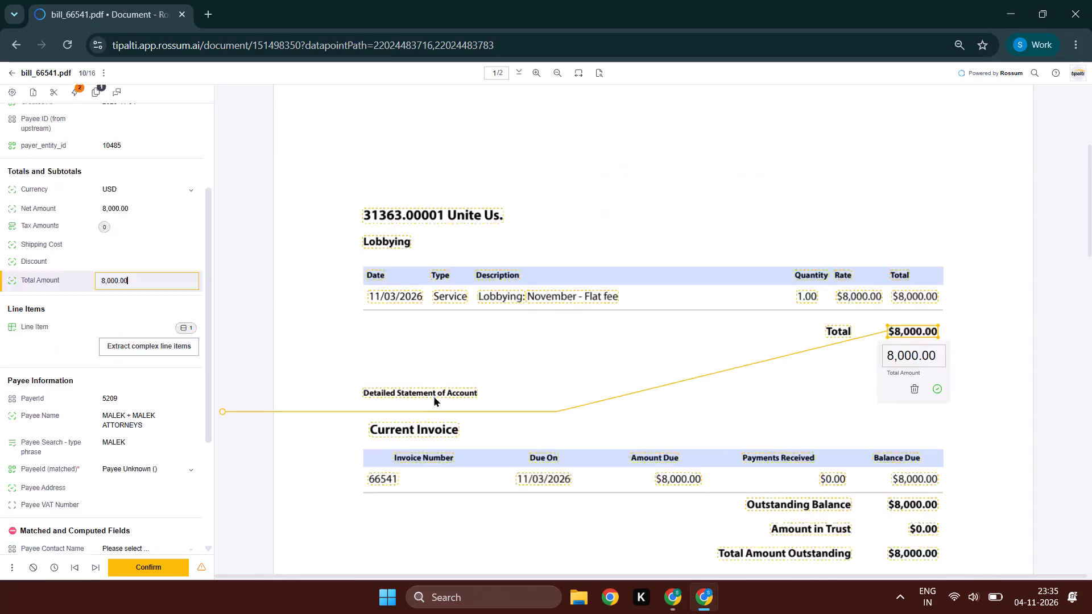
scroll(434, 396, "down", 2, "alt")
key("Tab")
key("Tab")
key("Tab")
left_click(425, 528)
key("Tab")
key("Tab")
key("Tab")
key("ctrl+v")
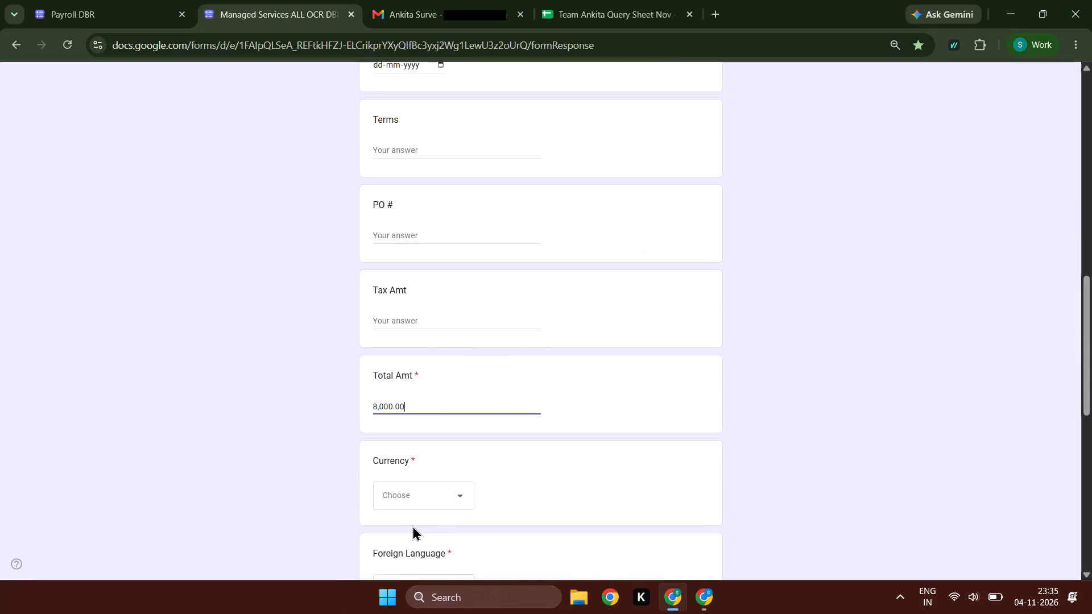
Set the form's Currency to USD, answer the remaining questions with N and 1, and submit the response.
key("Tab")
key("alt+Tab")
scroll(7, 330, "up", 1)
key("alt+Tab")
type("US")
key("Tab")
type("NN")
key("Tab")
type("NNN")
key("Tab")
key("1")
key("Tab")
key("n")
key("Tab")
key("Tab")
key("space")
key("Tab")
key("Tab")
key("space")
Check the line item of bill_66541.pdf in Rossum and confirm the document.
key("alt+Tab")
scroll(444, 331, "up", 1)
key("Tab")
scroll(377, 279, "down", 1)
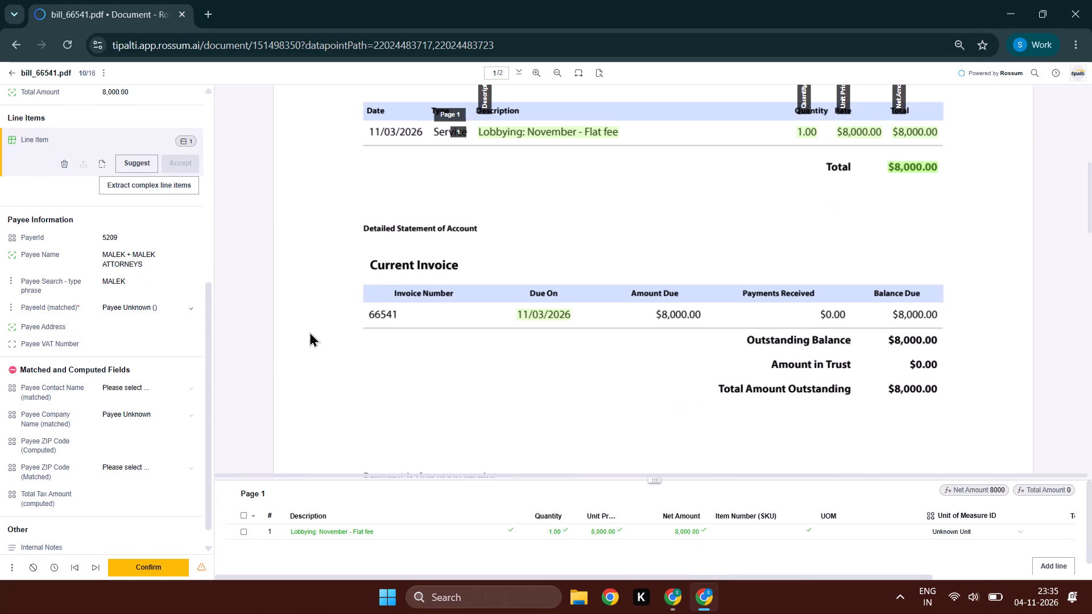
double_click(151, 567)
Start another DBR form response, record the email, choose Rossum as the OCR, and continue to the Rossum section.
key("alt+Tab")
key("alt+Tab")
scroll(140, 364, "up", 8)
key("alt+Tab")
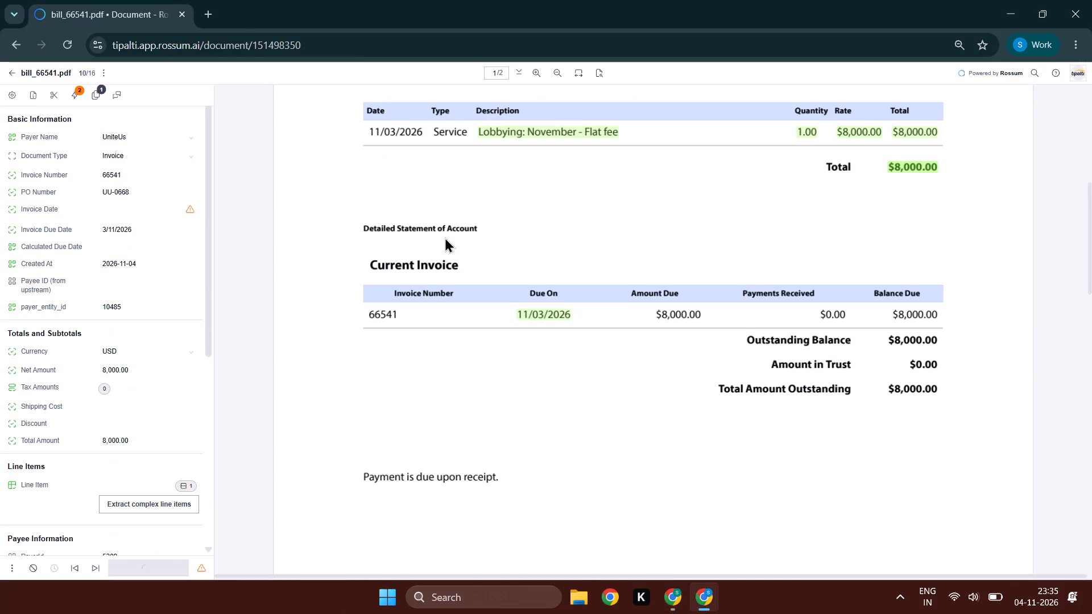
left_click(453, 153)
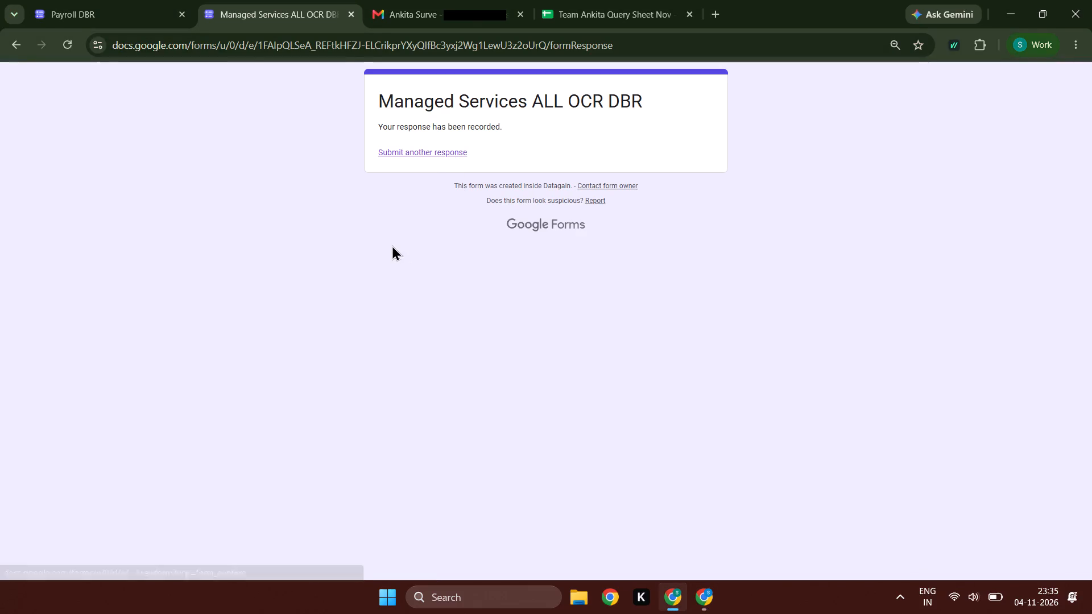
left_click(403, 165)
double_click(416, 155)
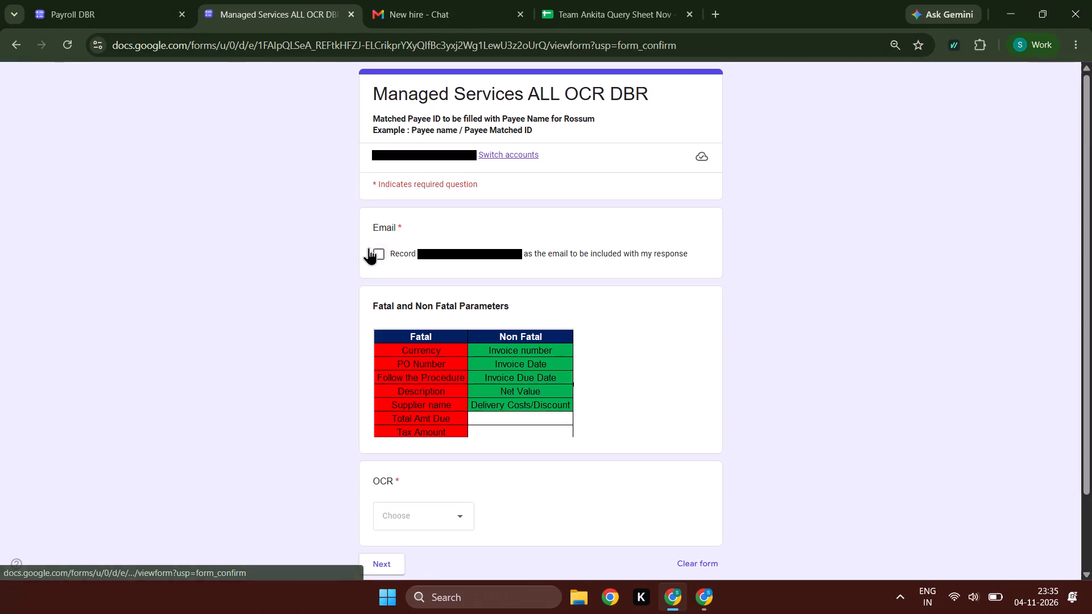
left_click(374, 249)
left_click(432, 503)
left_click(434, 534)
left_click(427, 513)
left_click(411, 549)
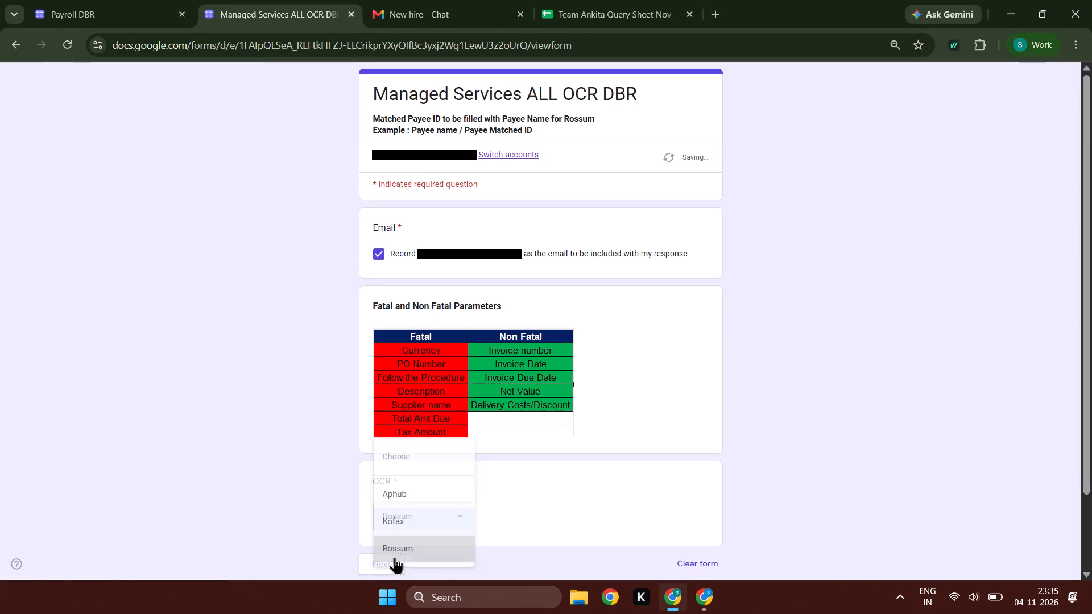
triple_click(387, 558)
Set the Document Type of the Patz-Hall document E299476 to Other in Rossum.
key("alt+Tab")
left_click(150, 154)
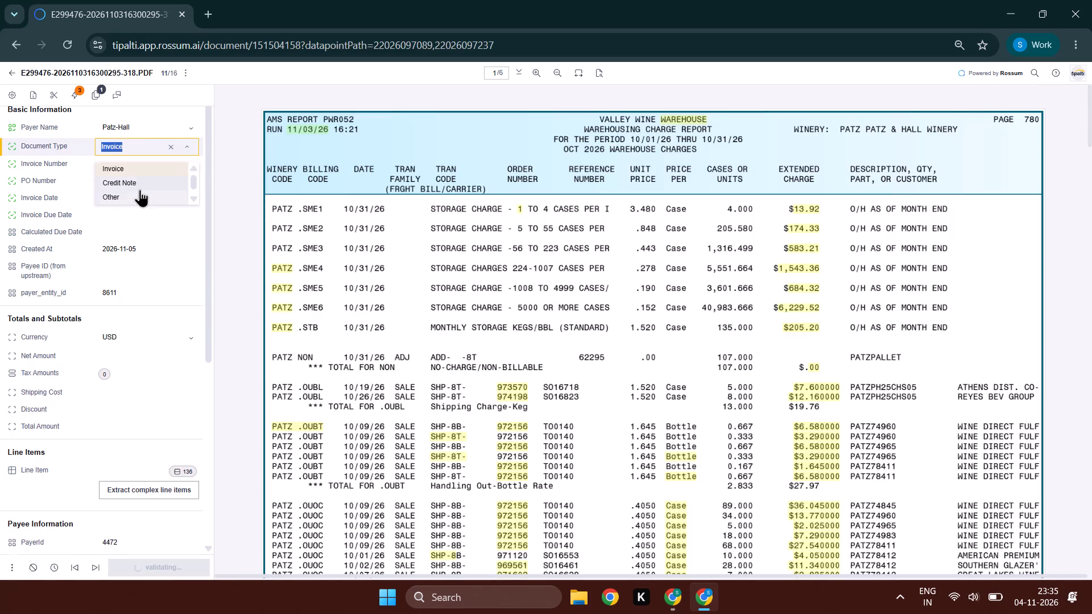
left_click(136, 195)
scroll(437, 297, "down", 1)
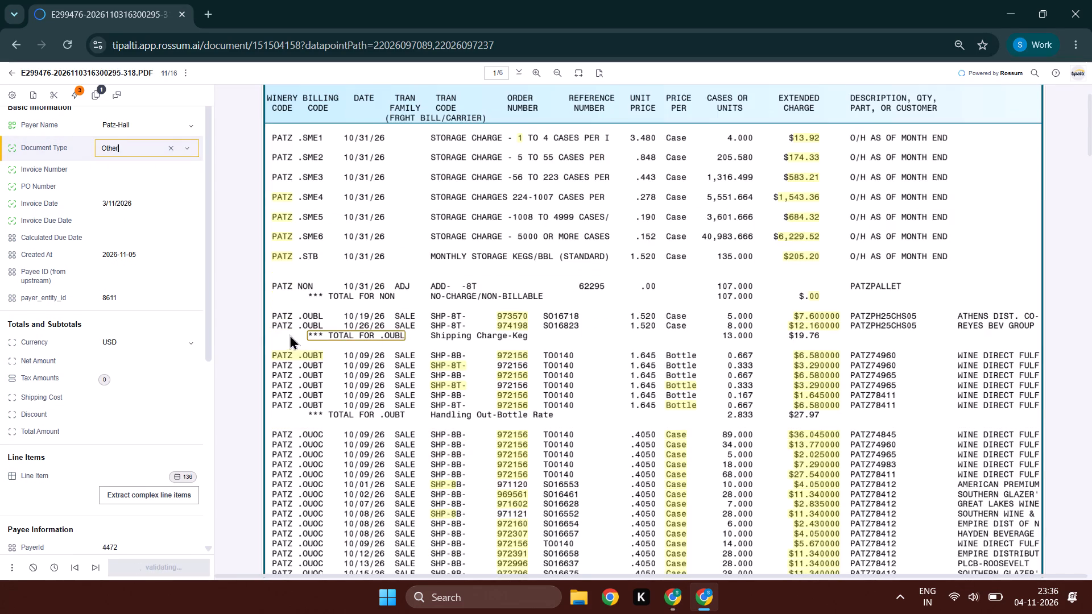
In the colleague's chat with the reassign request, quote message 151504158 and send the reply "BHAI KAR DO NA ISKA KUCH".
key("alt+Tab")
left_click(468, 0)
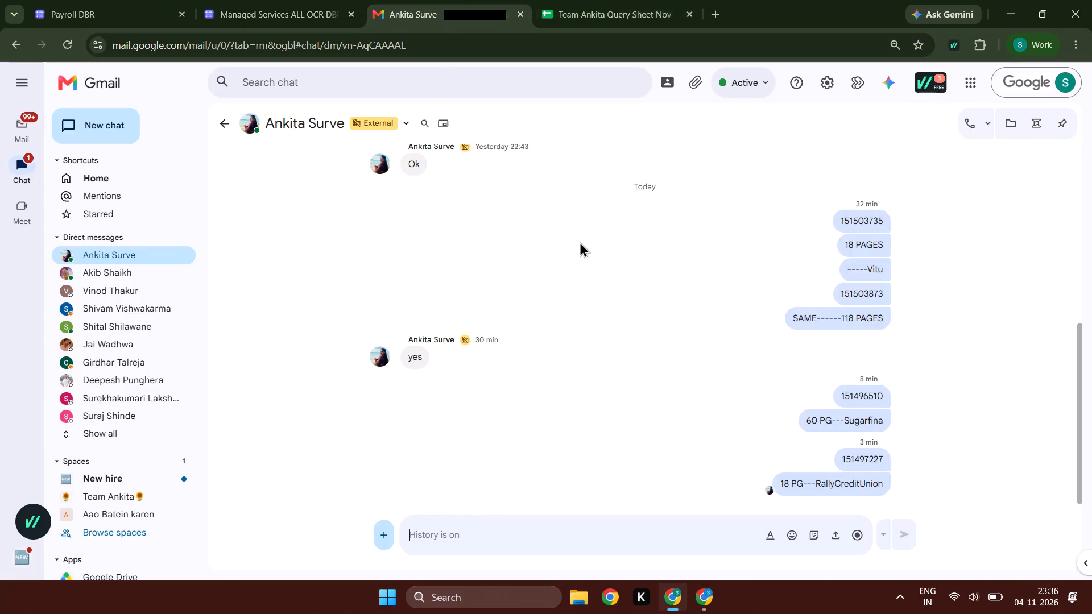
left_click(96, 274)
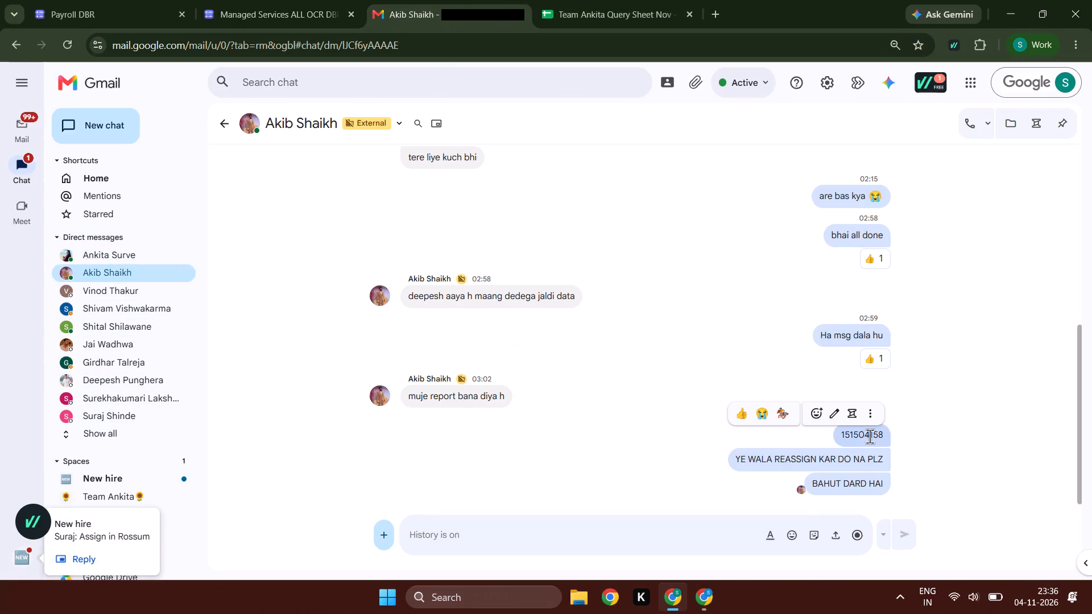
right_click(870, 436)
left_click(876, 439)
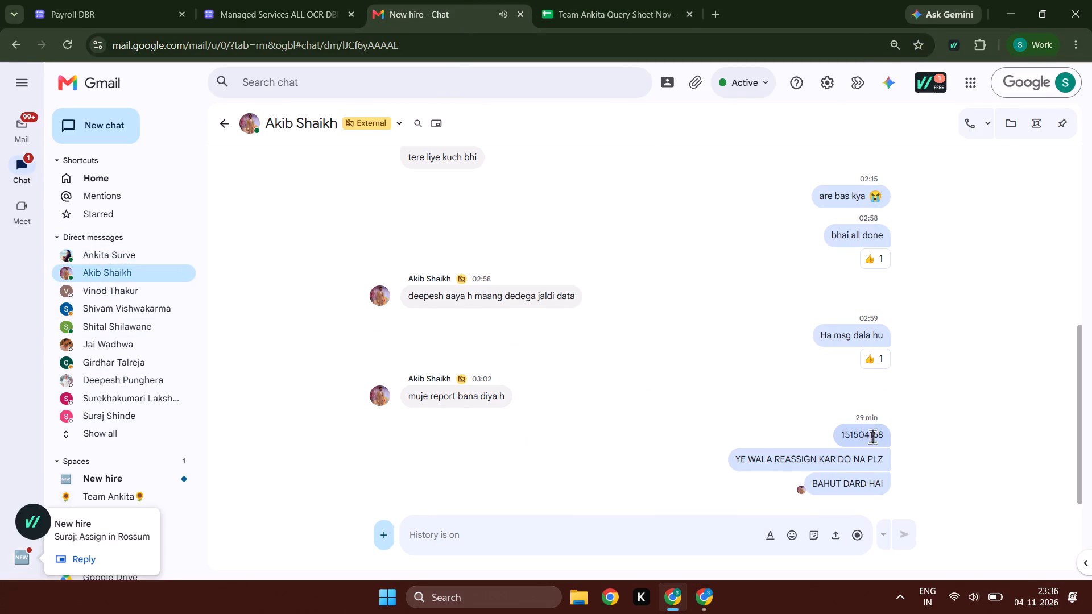
left_click(868, 419)
left_click(808, 244)
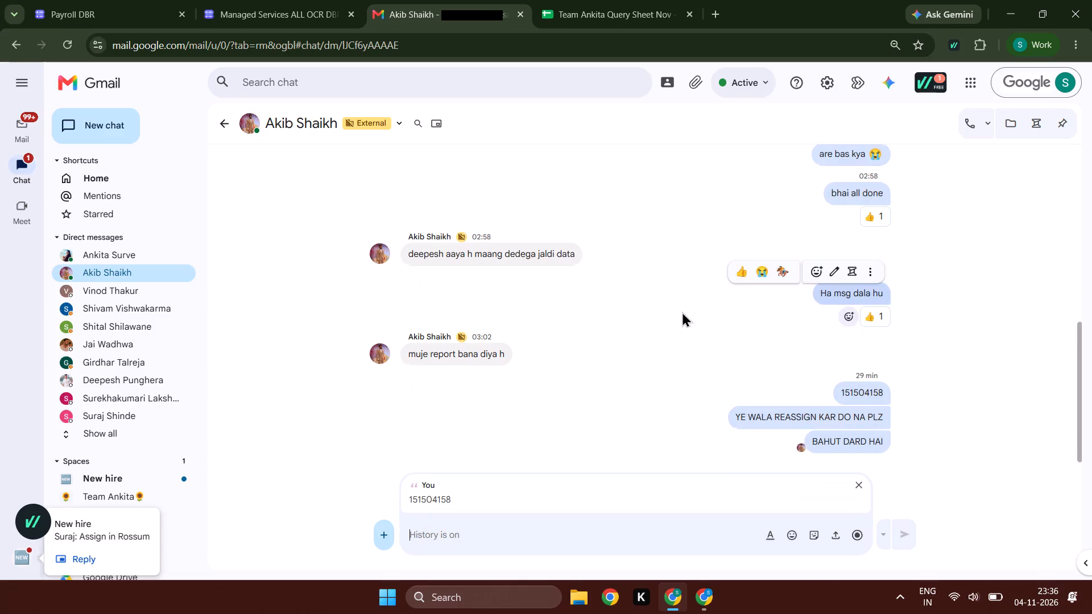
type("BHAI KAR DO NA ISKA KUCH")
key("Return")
Skip the Patz-Hall document in Rossum without confirming it and move to the following one in the queue.
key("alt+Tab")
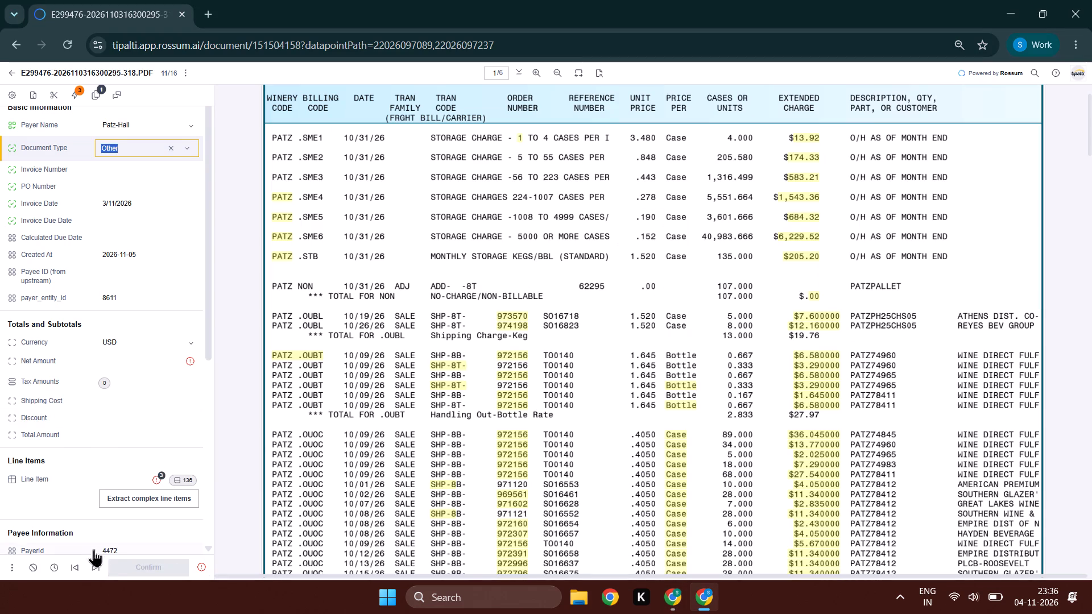
left_click(101, 563)
Return to the DBR form's Rossum section and open the Annotation ID field for entry.
key("alt+Tab")
left_click(274, 15)
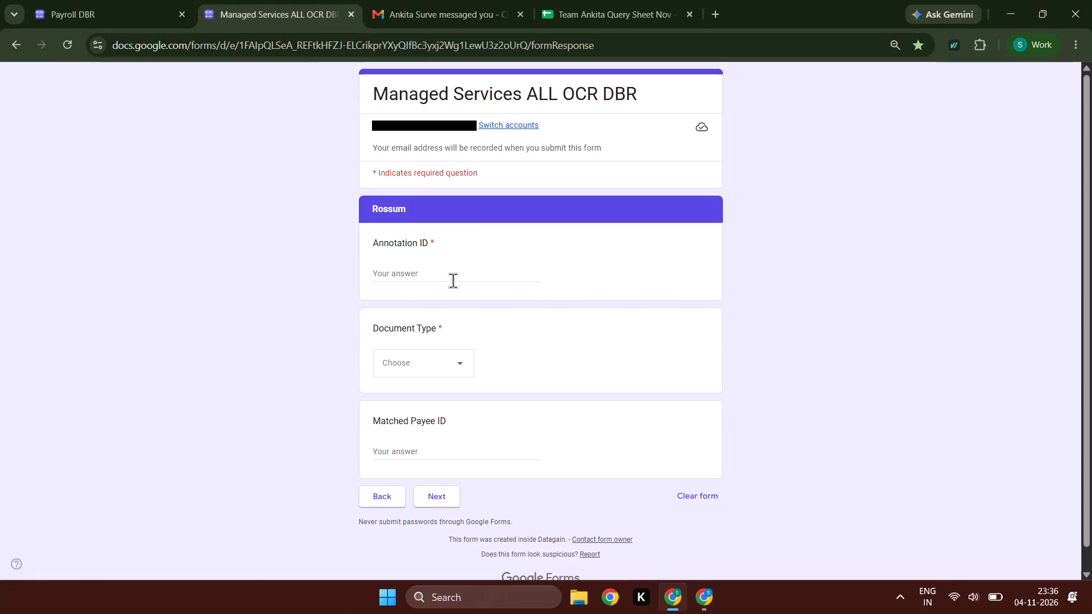
left_click(453, 280)
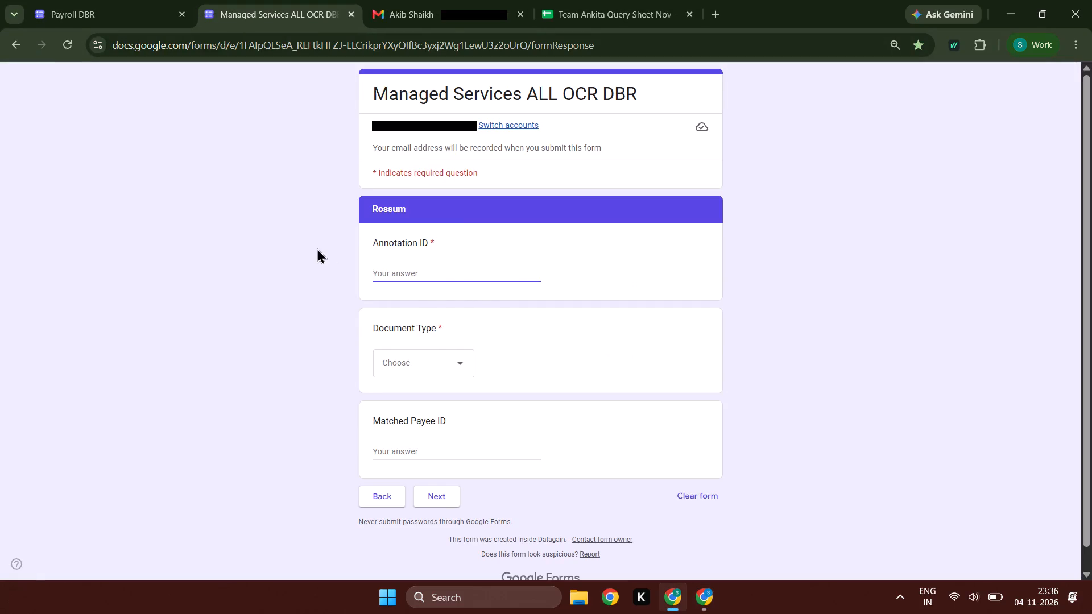
Set the Document Type of the Vitu CenterPoint Energy October 2026 document to Other in Rossum.
key("alt+Tab")
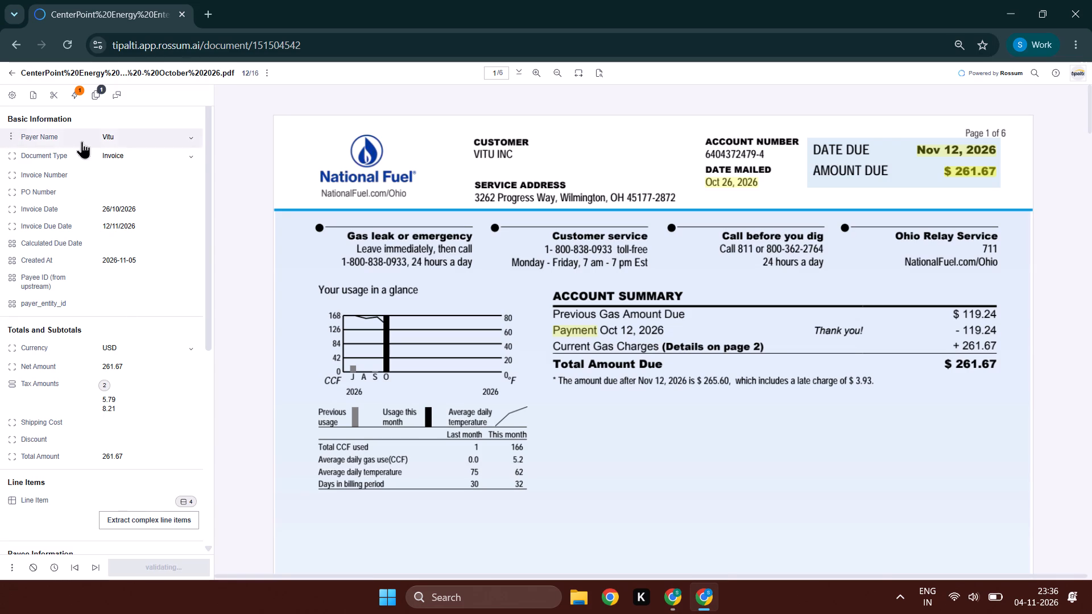
left_click(112, 156)
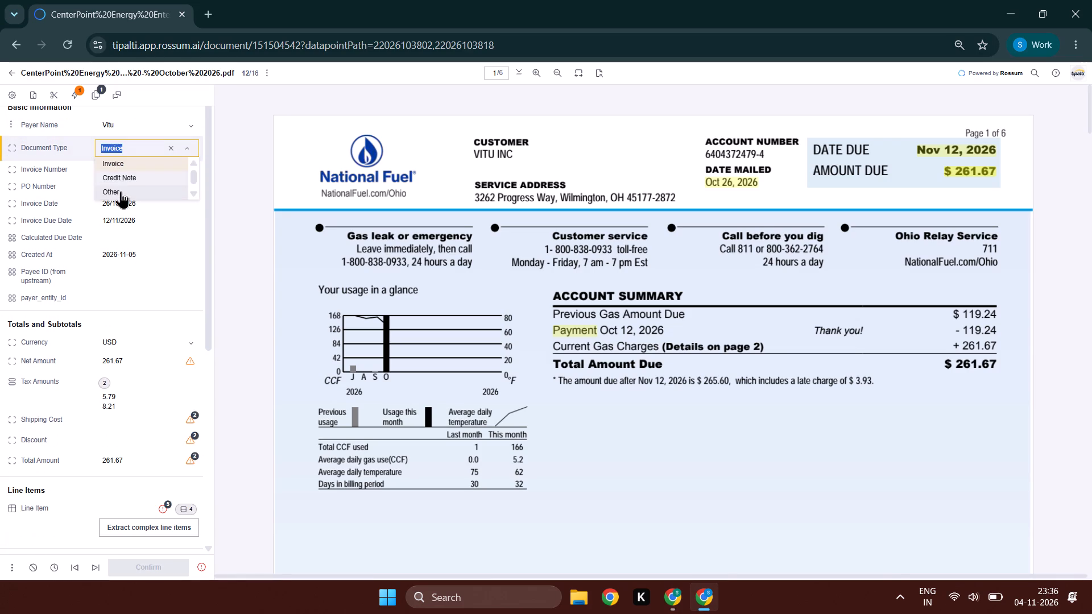
left_click(121, 191)
left_click(124, 200)
Validate the Vitu bill's basic information fields, currency and net amount.
key("Tab")
key("Tab")
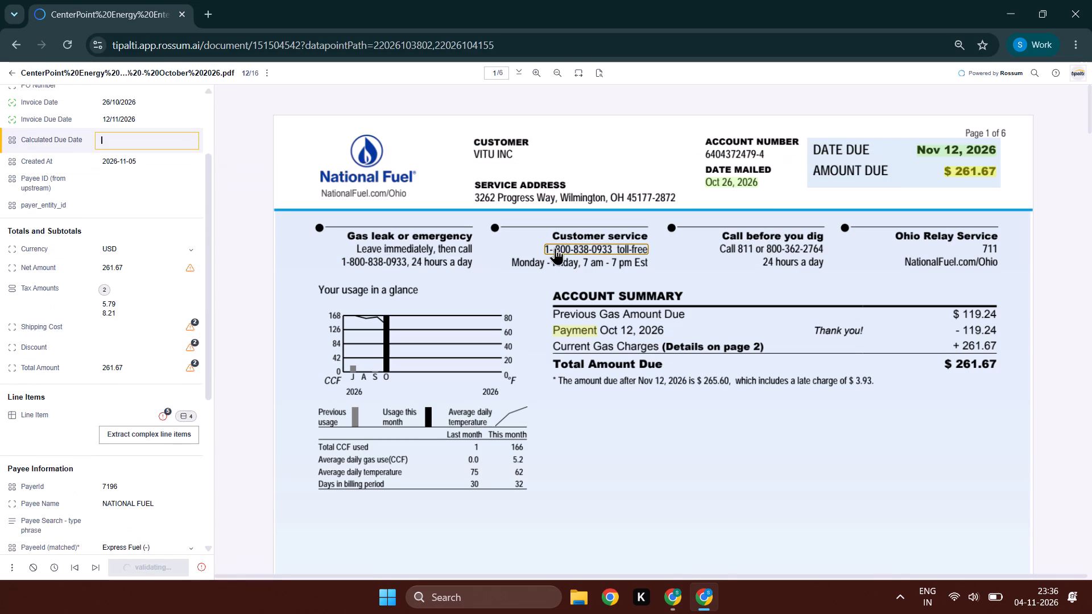
key("Tab")
key("Tab")
key("Tab")
key("Tab")
key("Tab")
Delete all captured tax amounts from the Vitu bill and validate its total amount.
key("Tab")
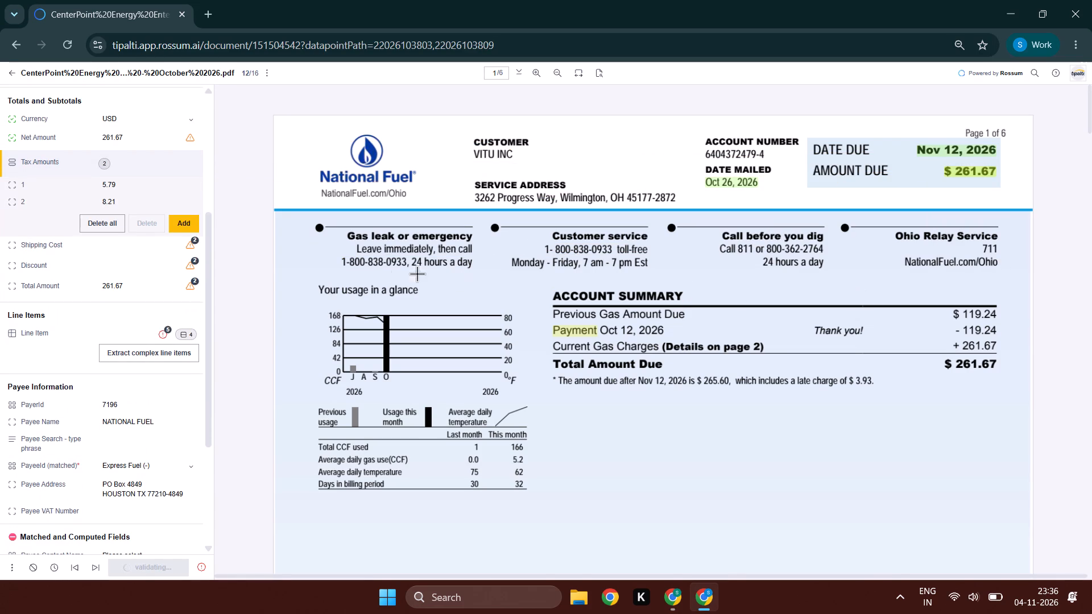
left_click(113, 222)
left_click(142, 258)
key("Tab")
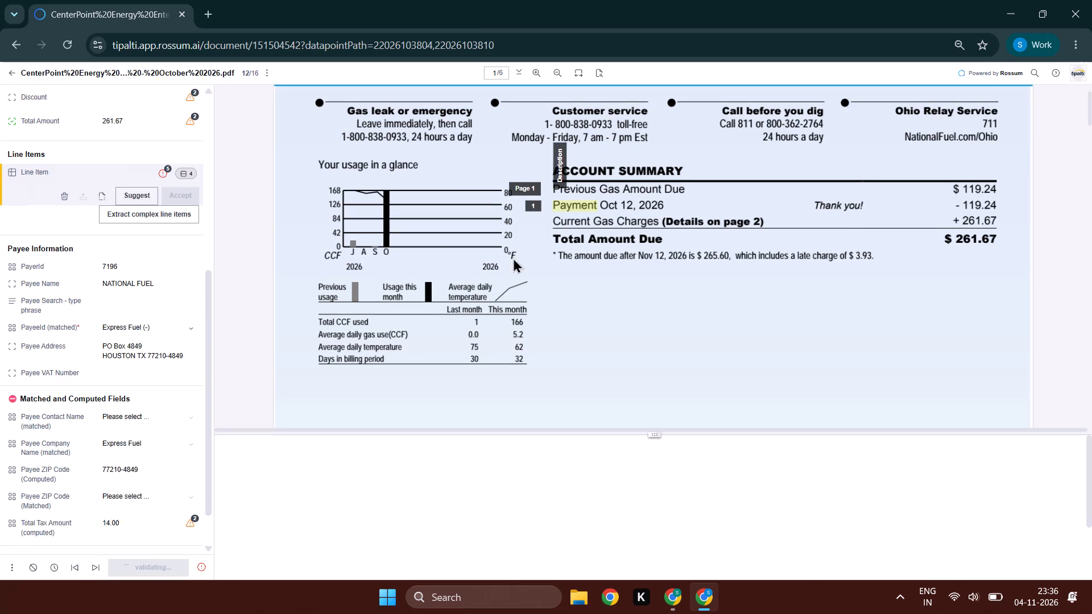
Capture "Payment Oct 12, 2026" as the first line item's description and -119.24 as its net amount.
key("Tab")
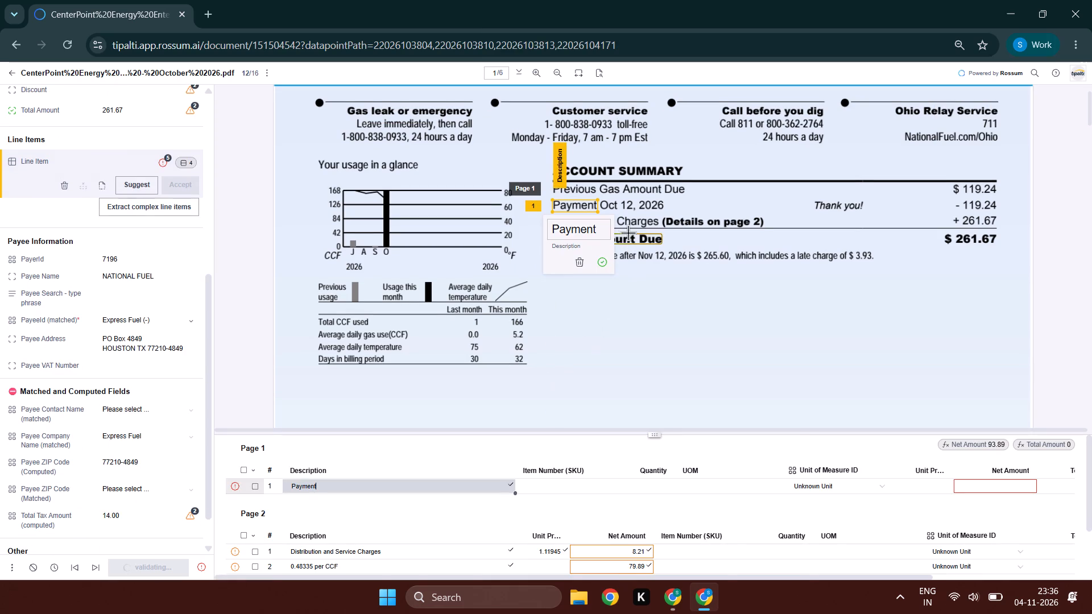
left_click(622, 207)
key("Tab")
key("Tab")
left_click(959, 491)
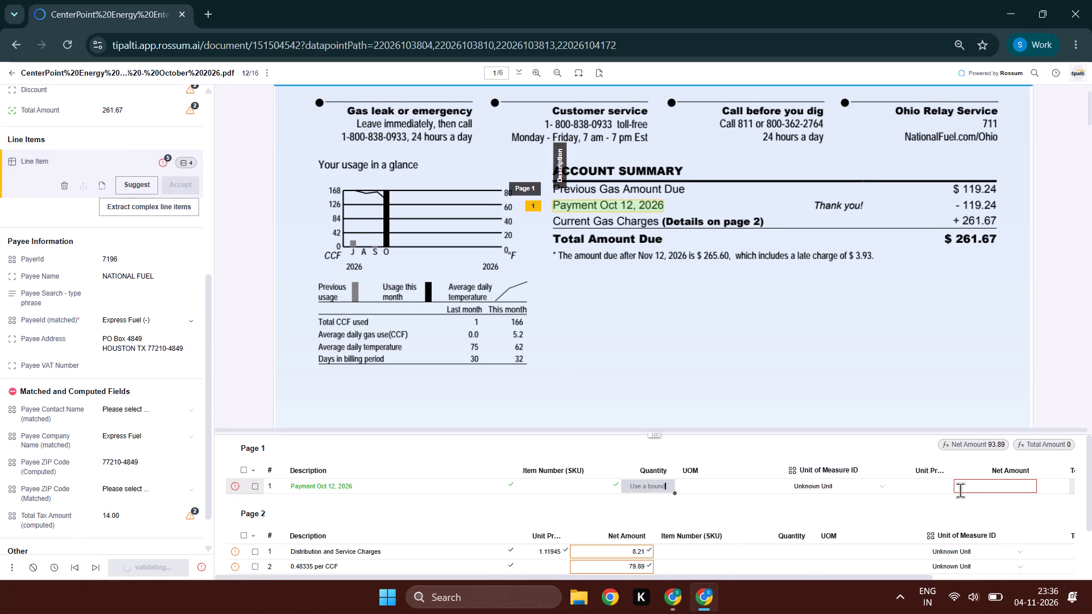
left_click(981, 204)
Add a line item from the account summary with description "Previous Gas Amount Due" and net amount 119.24.
key("ctrl+shift+a")
key("Tab")
left_click(646, 194)
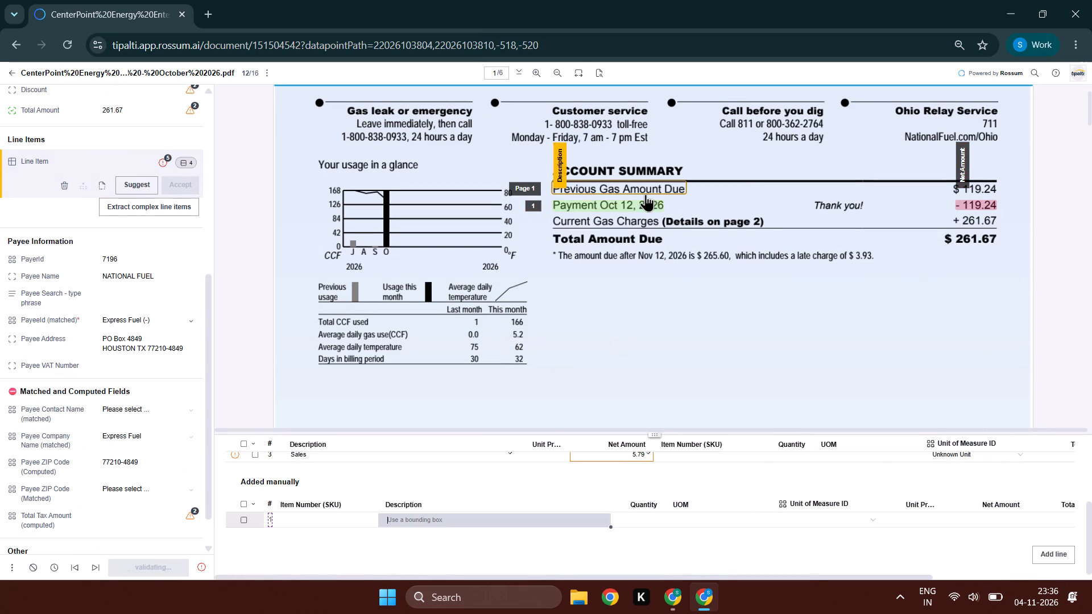
key("Tab")
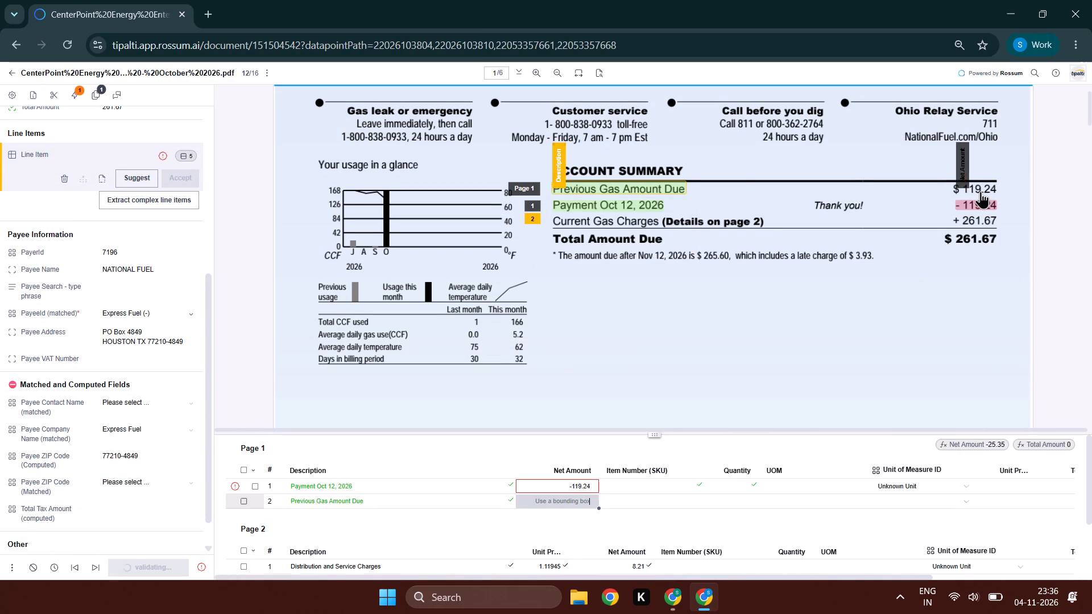
left_click(981, 191)
key("Tab")
Validate the Distribution and Service Charges description on page 2 and delete that line's wrongly captured unit price.
scroll(467, 492, "down", 1)
left_click(445, 479)
left_click(436, 488)
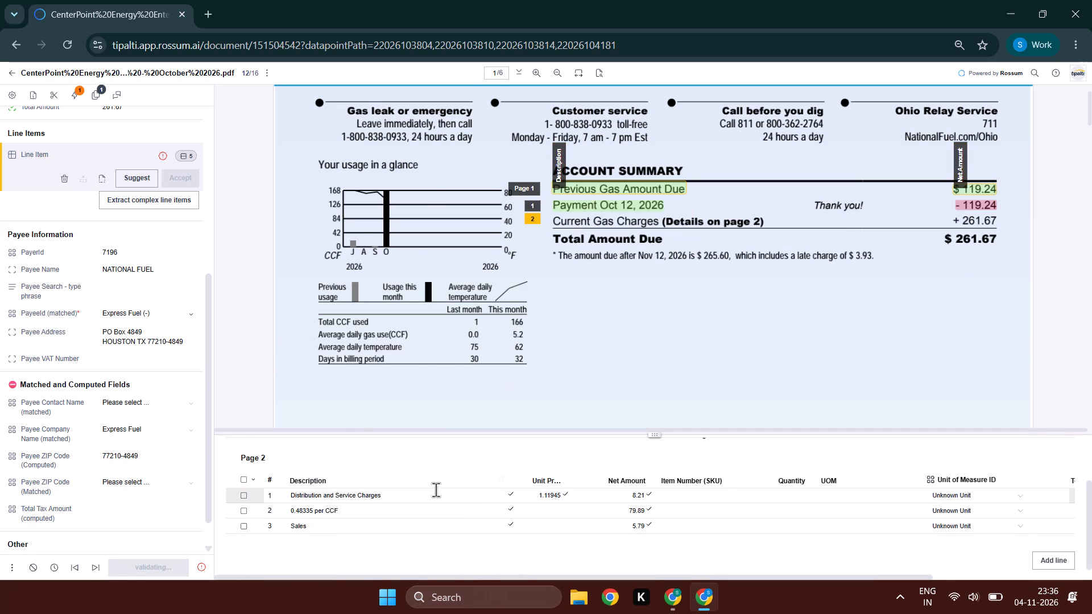
key("Tab")
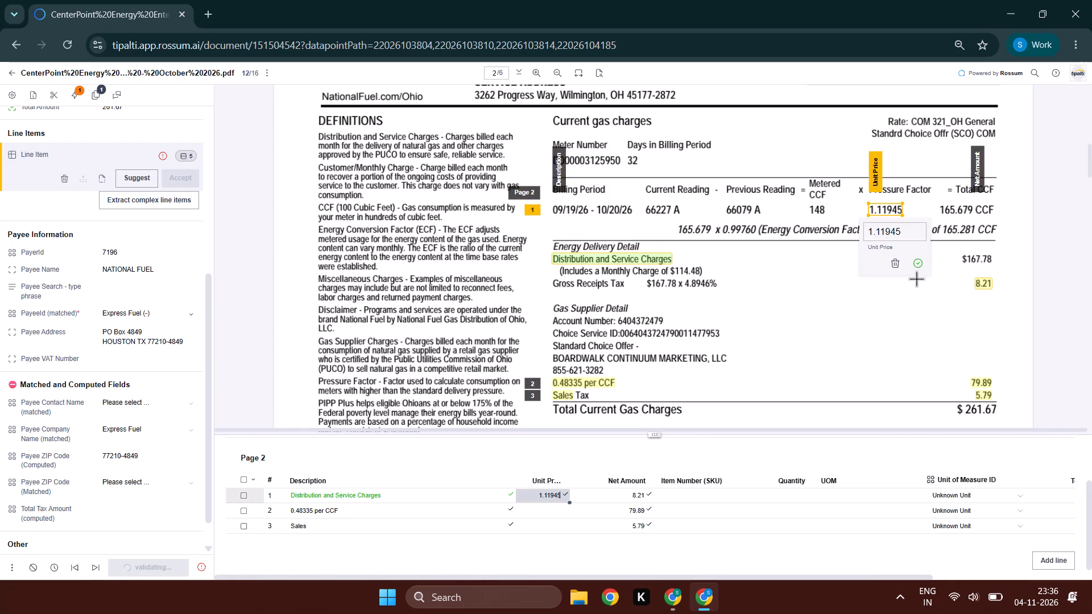
left_click(895, 262)
Adjust the Distribution and Service Charges description area and capture 167.78 as that line's net amount.
left_click(610, 256)
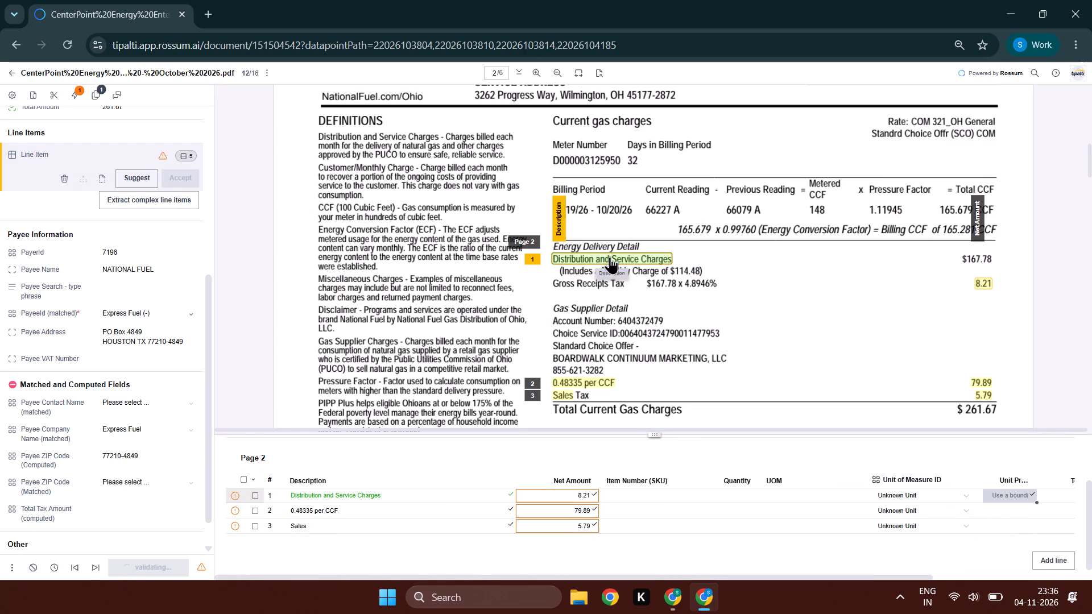
left_click_drag(671, 262, 781, 301)
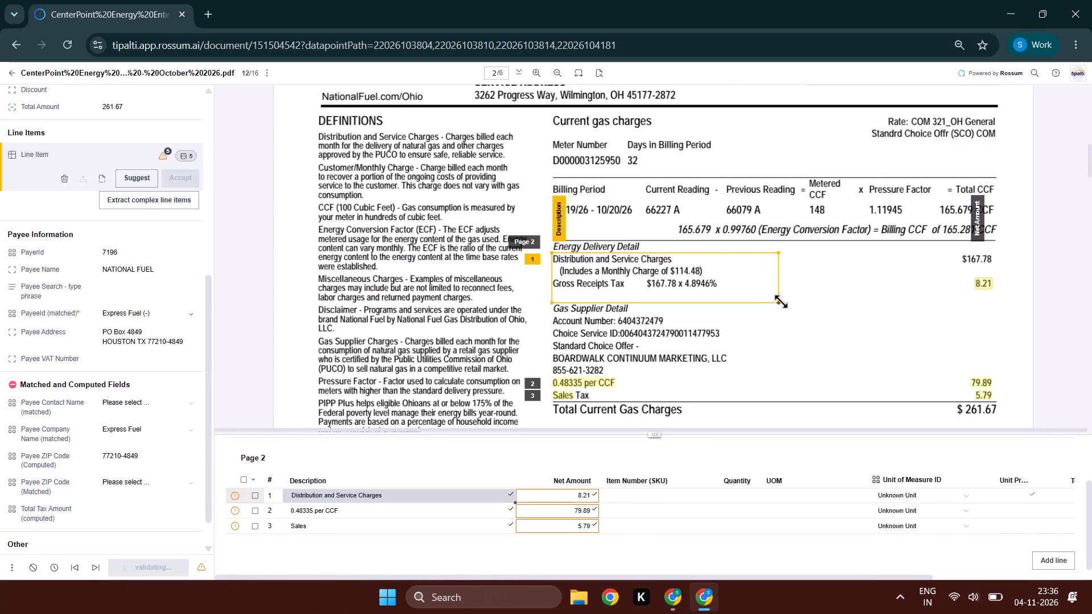
left_click_drag(781, 301, 746, 262)
key("Tab")
left_click(982, 260)
Add a line item with description "Gross Receipts Tax $167.78 x 4.8946%" and net amount 8.21.
key("ctrl+shift+a")
key("Tab")
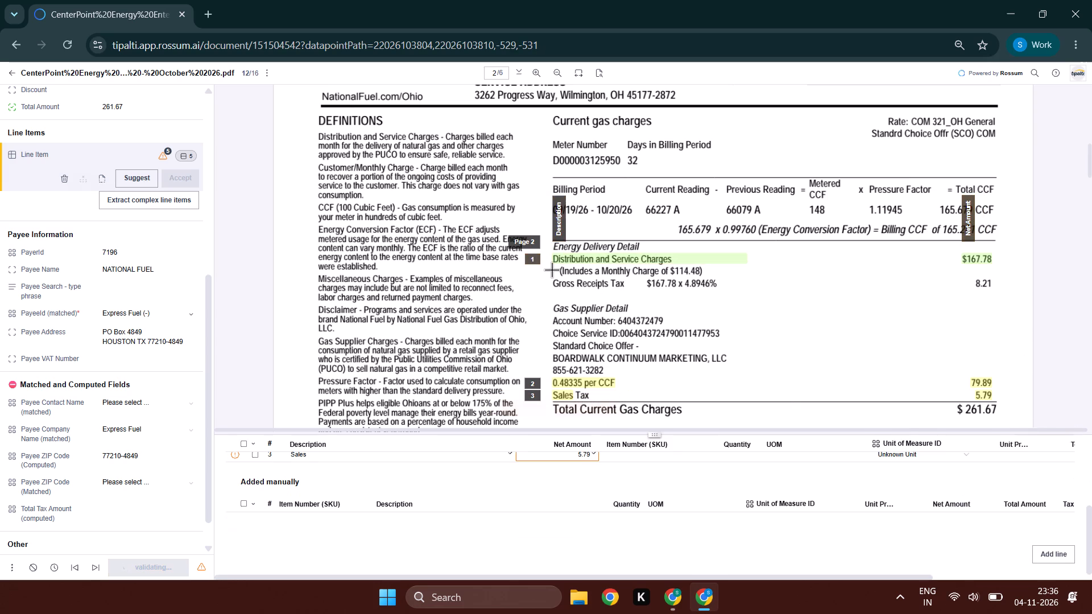
left_click_drag(553, 276, 760, 291)
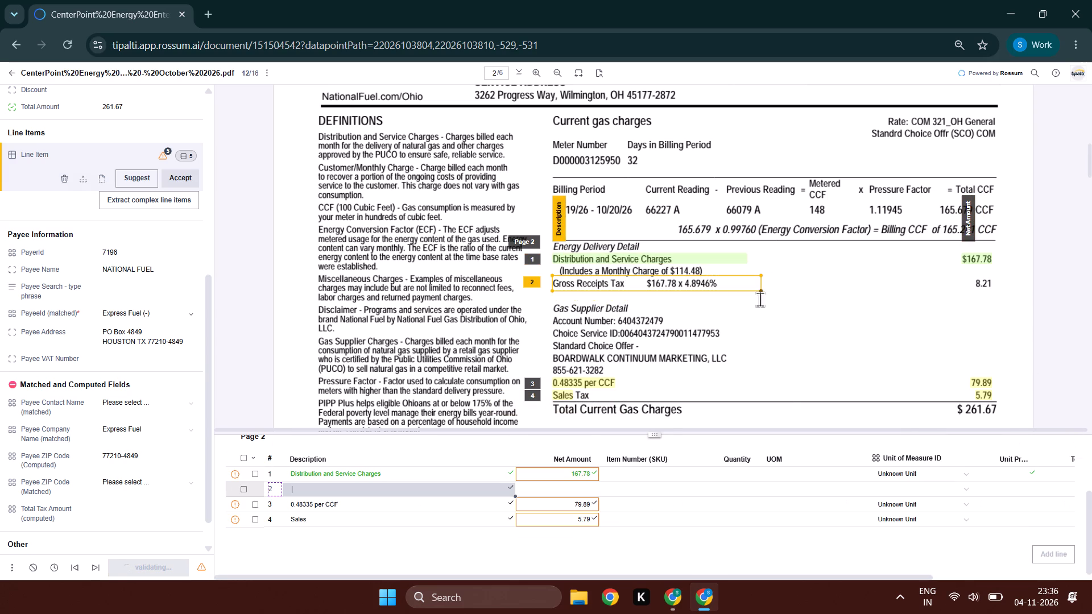
key("Tab")
left_click(985, 283)
key("Tab")
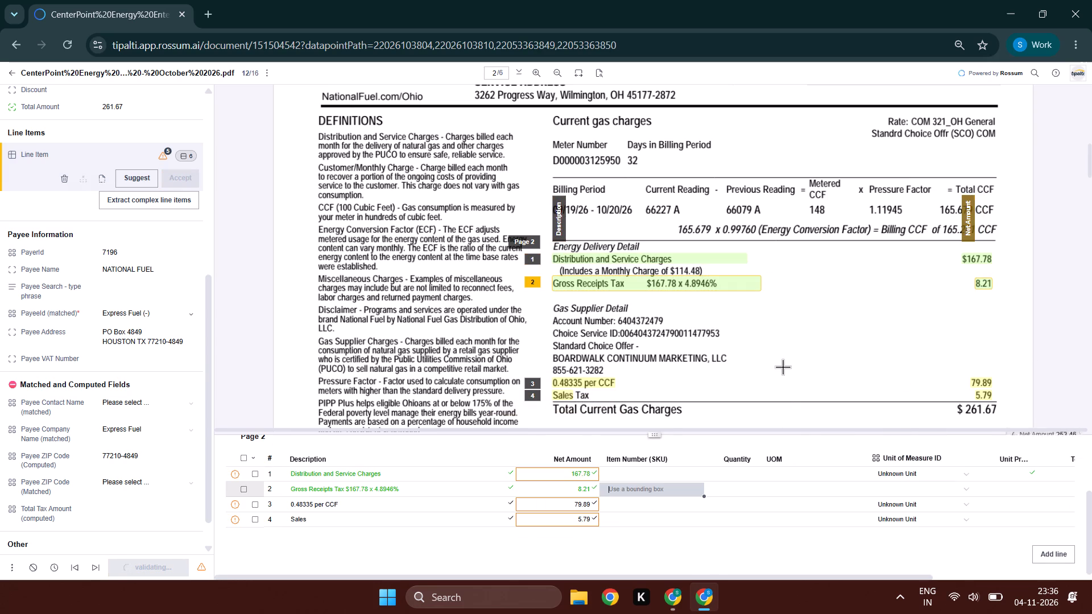
Recapture the last page 2 line item's description as "Sales Tax".
left_click(562, 389)
left_click(585, 392)
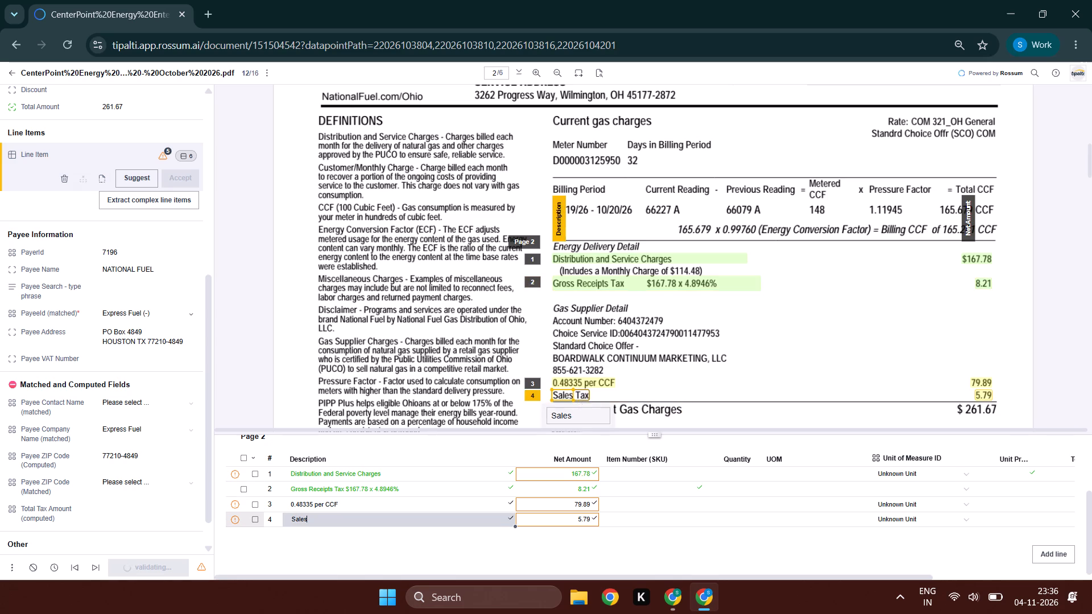
key("Tab")
Validate the Vitu bill's payee name and enter NATIONAL as the payee search phrase.
scroll(730, 542, "up", 5)
scroll(189, 298, "up", 2)
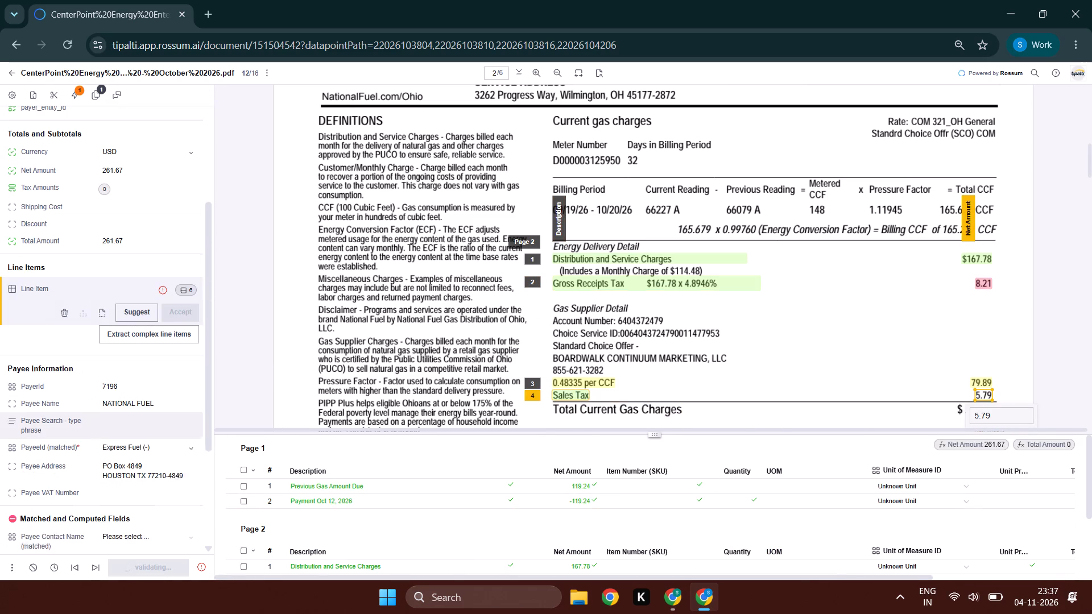
scroll(574, 305, "down", 12)
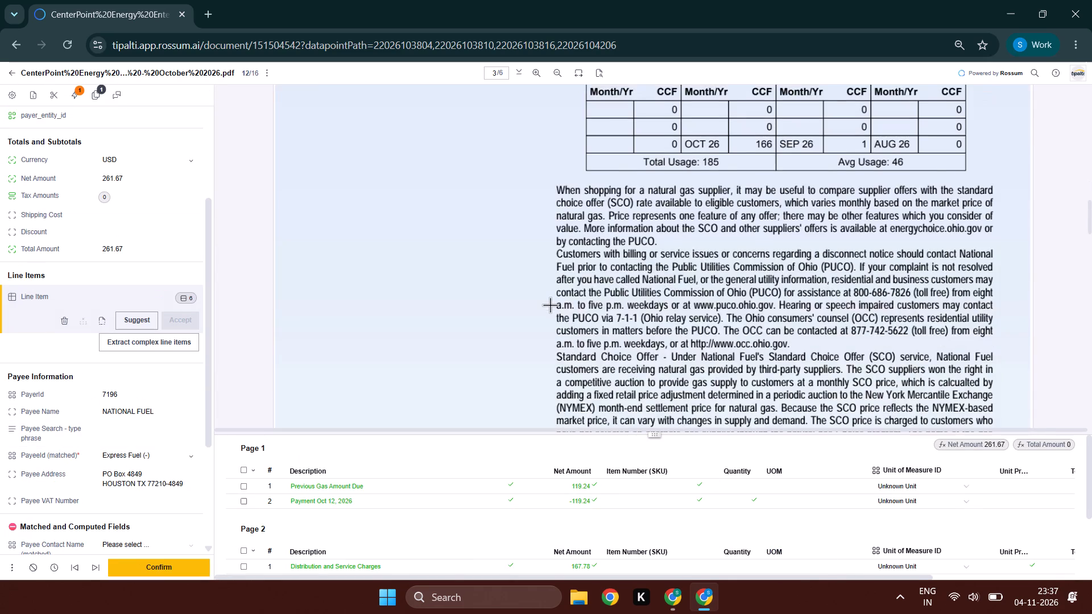
scroll(528, 304, "up", 1)
left_click(86, 411)
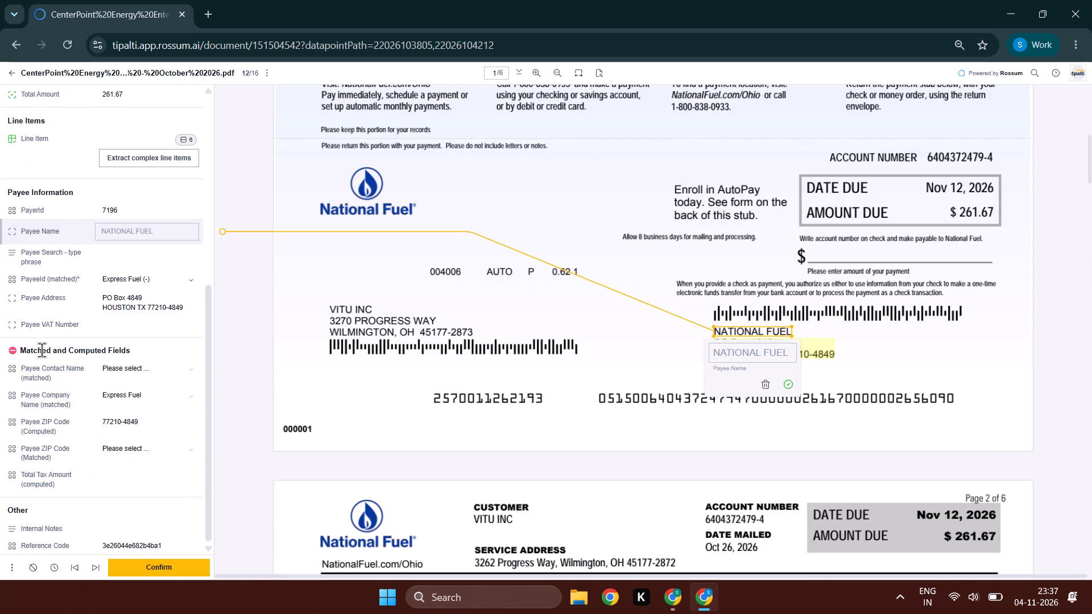
key("Tab")
double_click(115, 239)
key("ctrl+c")
double_click(123, 227, "ctrl")
key("ctrl+c")
key("ctrl+c")
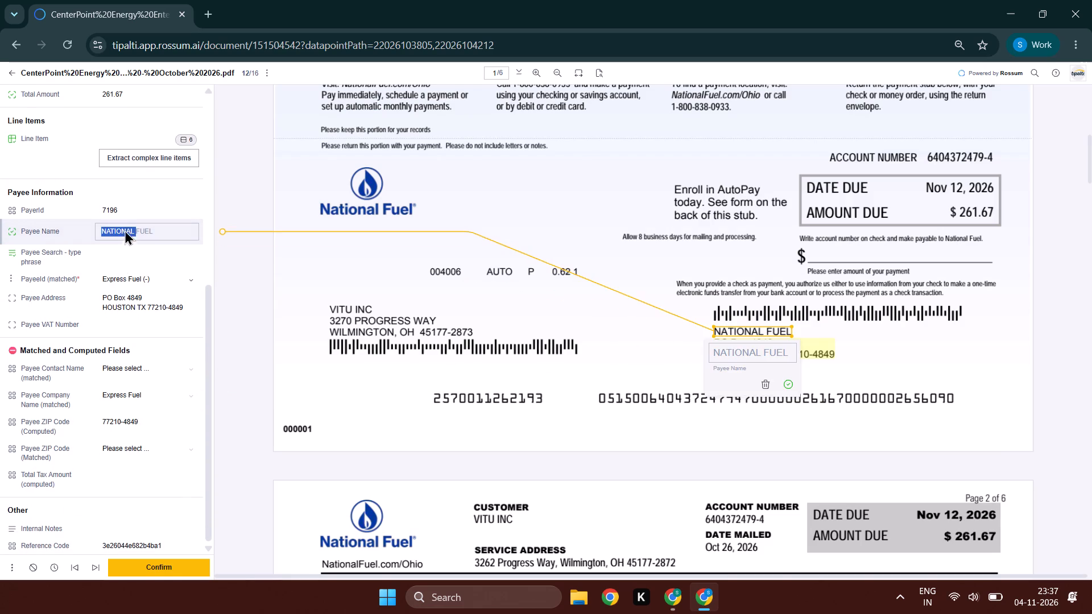
left_click(122, 255, "ctrl")
key("ctrl+v")
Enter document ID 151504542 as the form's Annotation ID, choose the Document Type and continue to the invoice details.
double_click(286, 40, "ctrl")
key("ctrl+c")
key("ctrl+c")
key("alt+Tab")
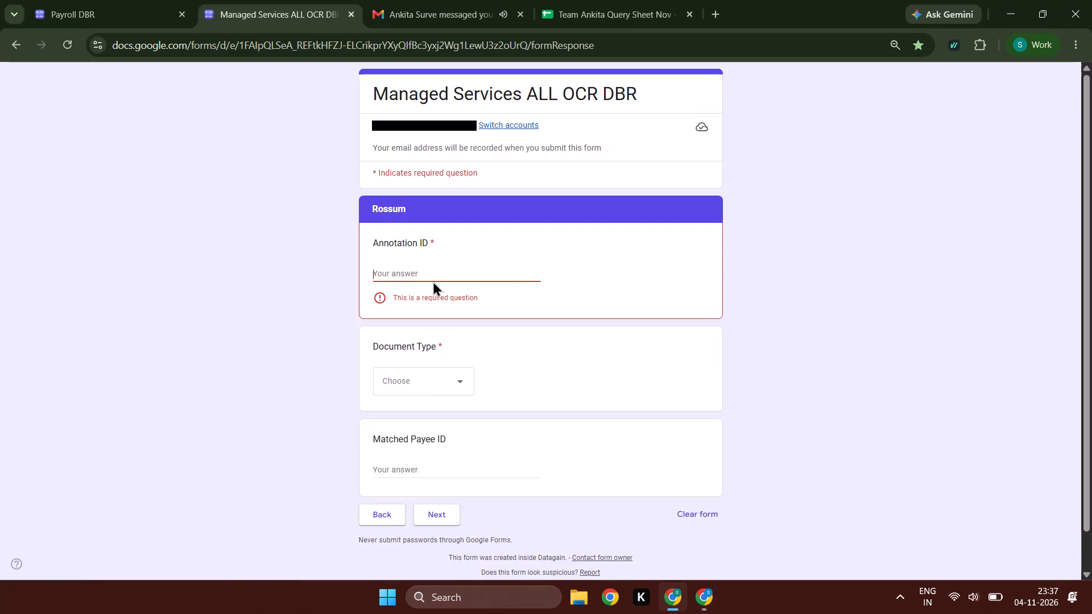
key("ctrl+v")
left_click_drag(412, 366, 410, 374)
left_click(407, 408)
double_click(421, 491)
Copy the payer name Vitu from the Rossum document into the form's Payer field.
key("alt+Tab")
scroll(144, 273, "up", 8)
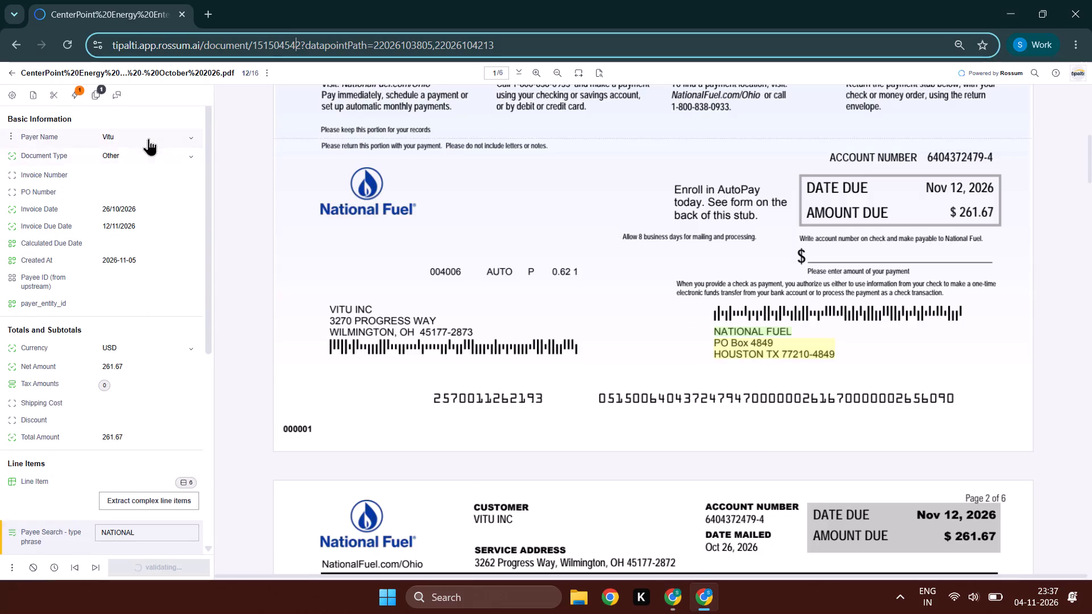
left_click(147, 138)
key("ctrl+c")
key("ctrl+c")
key("alt+Tab")
left_click(416, 269, "ctrl")
key("ctrl+v")
Set the form's Review answer to R and Bill Lines to 6.
left_click(379, 364)
left_click(391, 405)
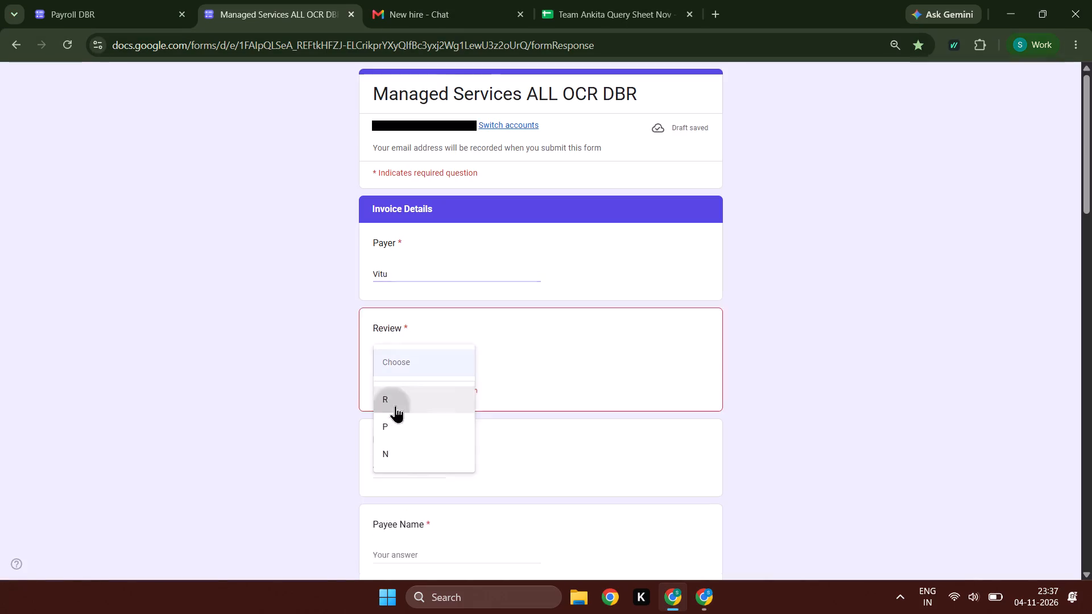
left_click_drag(384, 447, 389, 448)
key("alt+Tab")
scroll(184, 395, "down", 2)
key("alt+Tab")
key("6")
key("Tab")
key("alt+Tab")
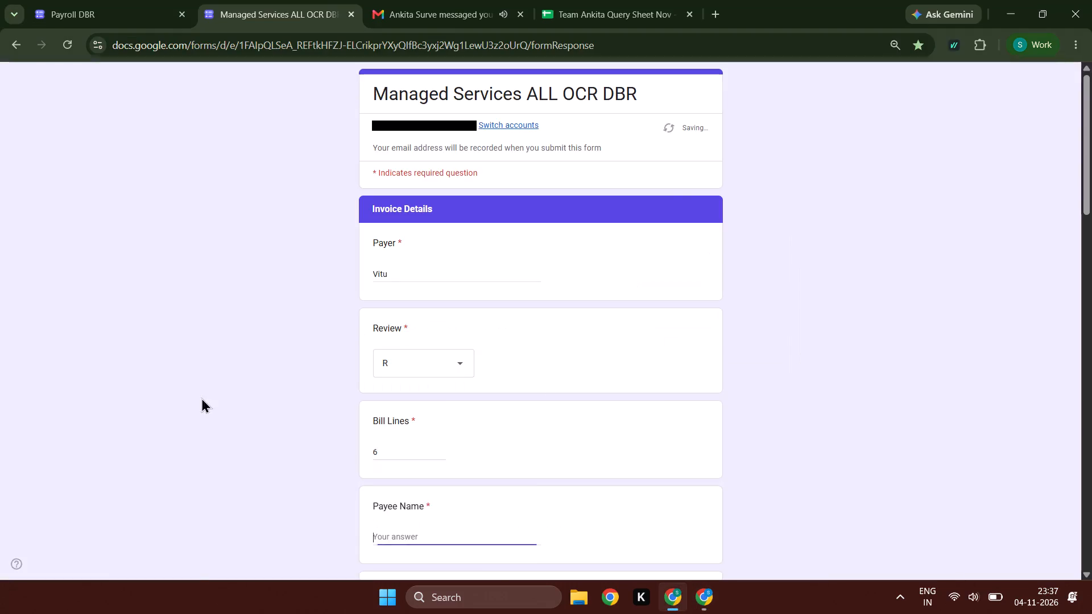
Copy the matched payee National Helicopter (-) from the Rossum document into the form's Payee Name field.
scroll(201, 397, "down", 1)
left_click(181, 395)
key("Tab")
key("ctrl+c")
key("alt+Tab")
key("ctrl+v")
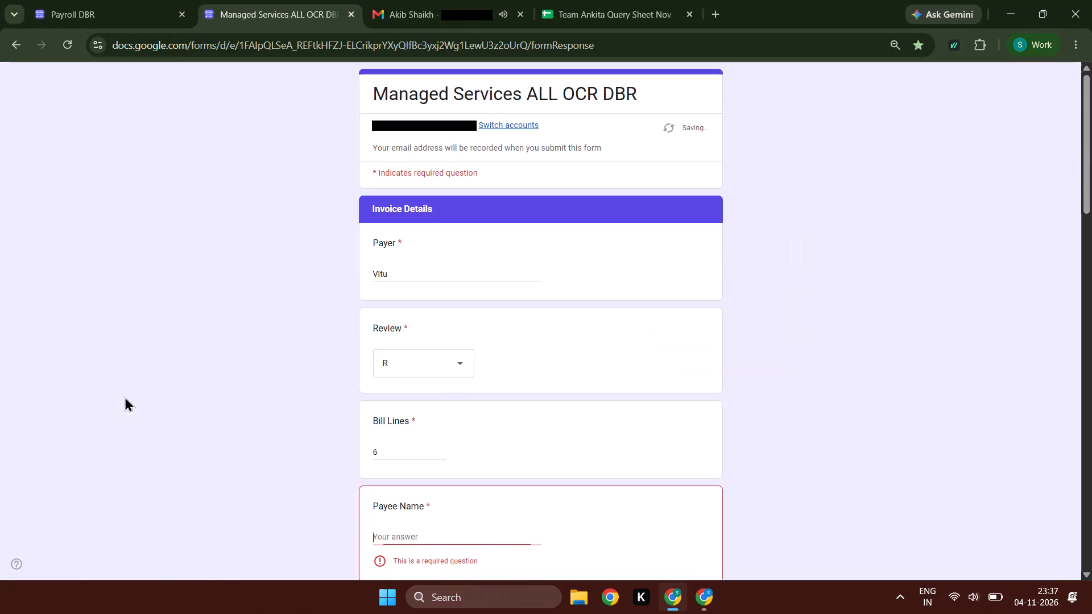
key("Tab")
Change the Vitu bill's matched PayeeId to Payee Unknown () and validate the payee address.
key("alt+Tab")
scroll(2, 230, "up", 8)
scroll(36, 234, "down", 6)
key("alt+Tab")
key("alt+Tab")
left_click(144, 281)
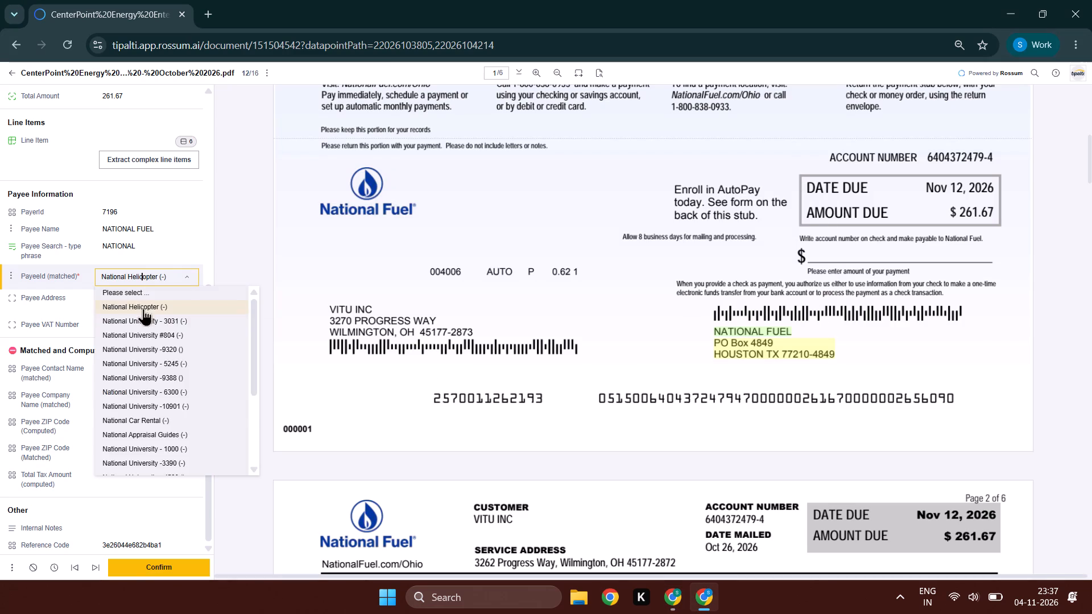
scroll(142, 334, "down", 8)
scroll(134, 414, "down", 4)
scroll(157, 428, "up", 11)
scroll(194, 421, "down", 12)
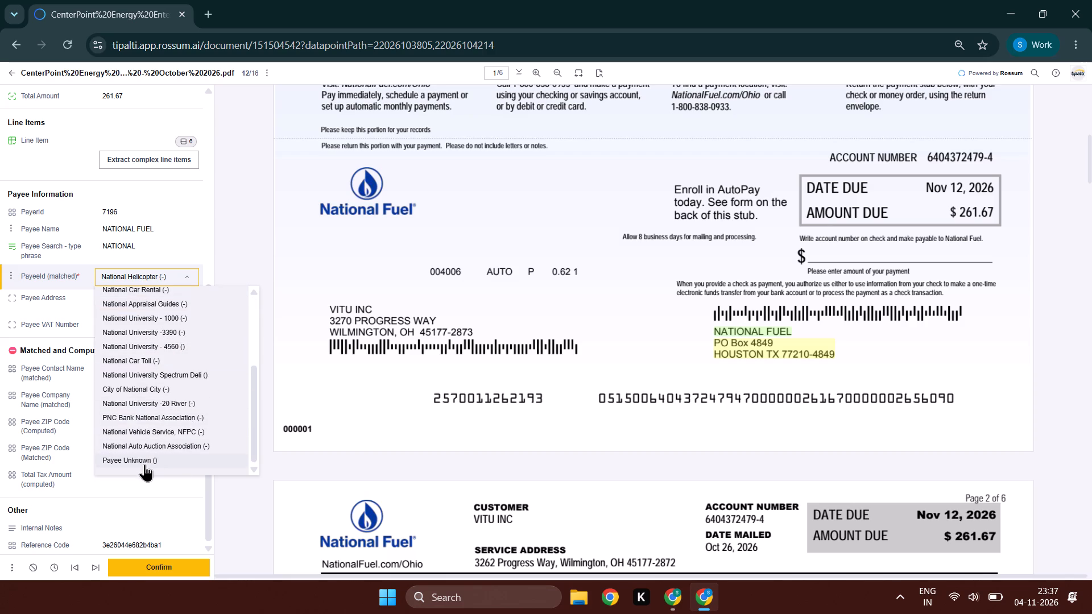
left_click(151, 463)
left_click(130, 306)
key("Tab")
key("Tab")
Enter 26-10-2026 as the form's Invoice Date and 12-11-2026 as its Invoice Due Date.
key("alt+Tab")
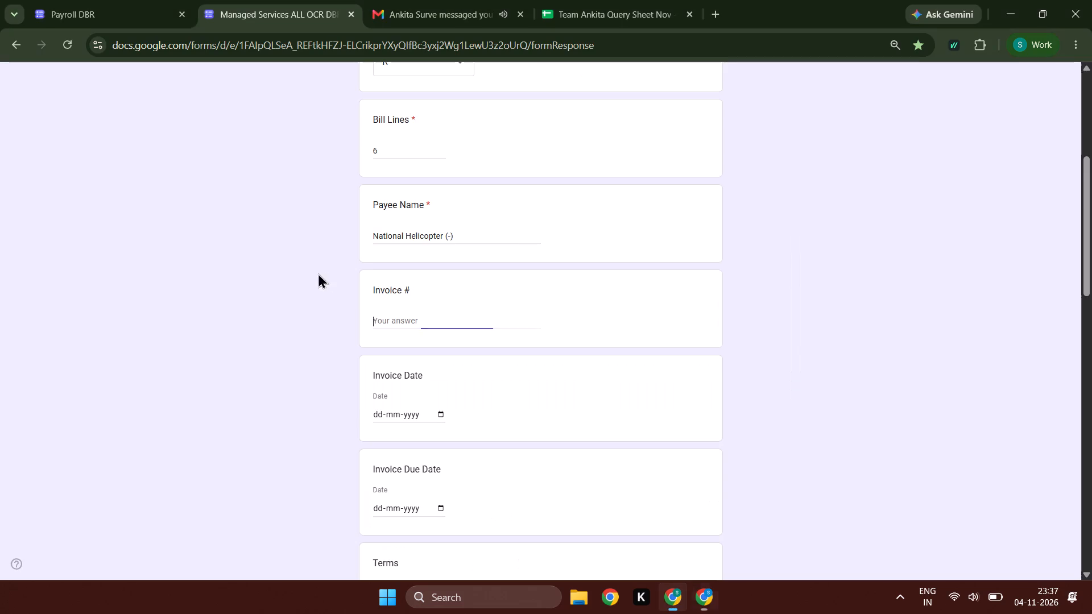
key("alt+Tab")
scroll(102, 244, "up", 8)
key("alt+Tab")
key("Tab")
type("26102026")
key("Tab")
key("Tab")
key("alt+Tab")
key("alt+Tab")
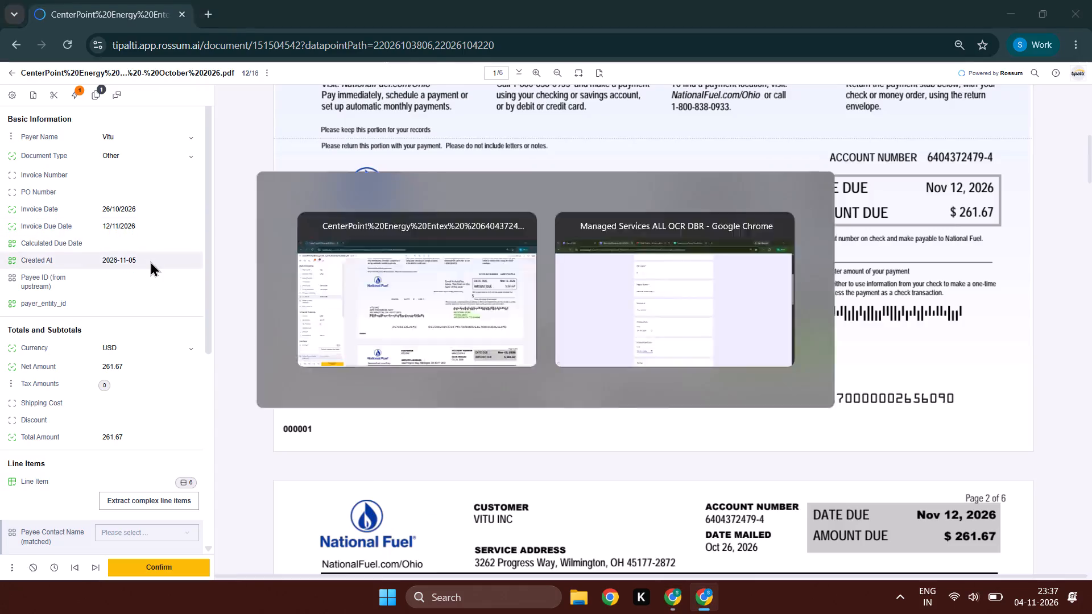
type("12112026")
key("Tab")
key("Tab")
Copy the Vitu bill's net amount 261.67 into the form's Total Amt field.
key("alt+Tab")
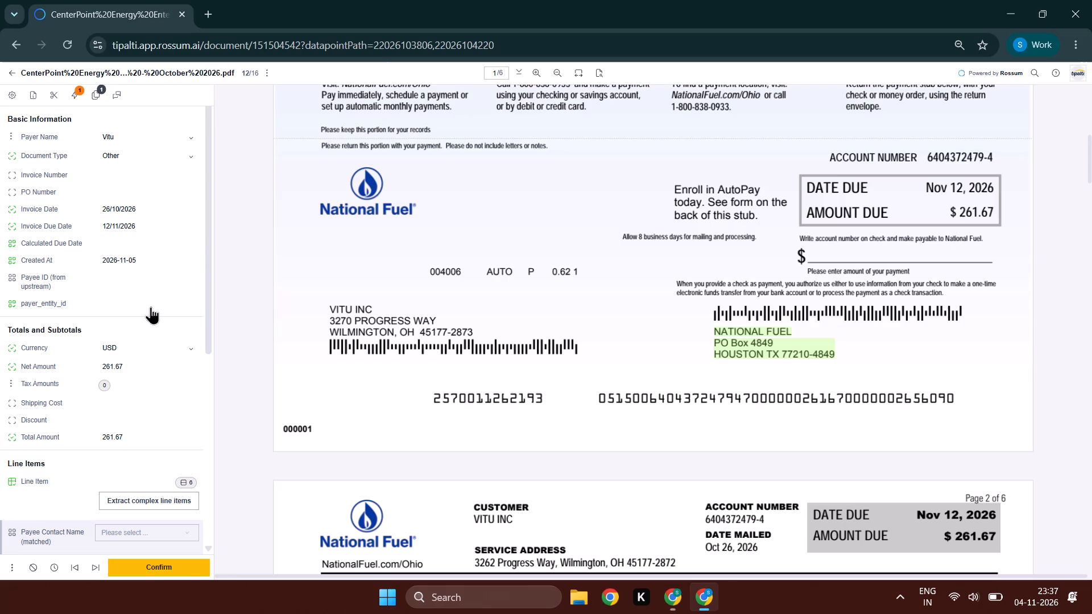
left_click_drag(167, 359, 100, 367)
key("ctrl+c")
key("ctrl+c")
key("alt+Tab")
scroll(380, 366, "down", 4)
key("Tab")
key("Tab")
key("Tab")
key("ctrl+v")
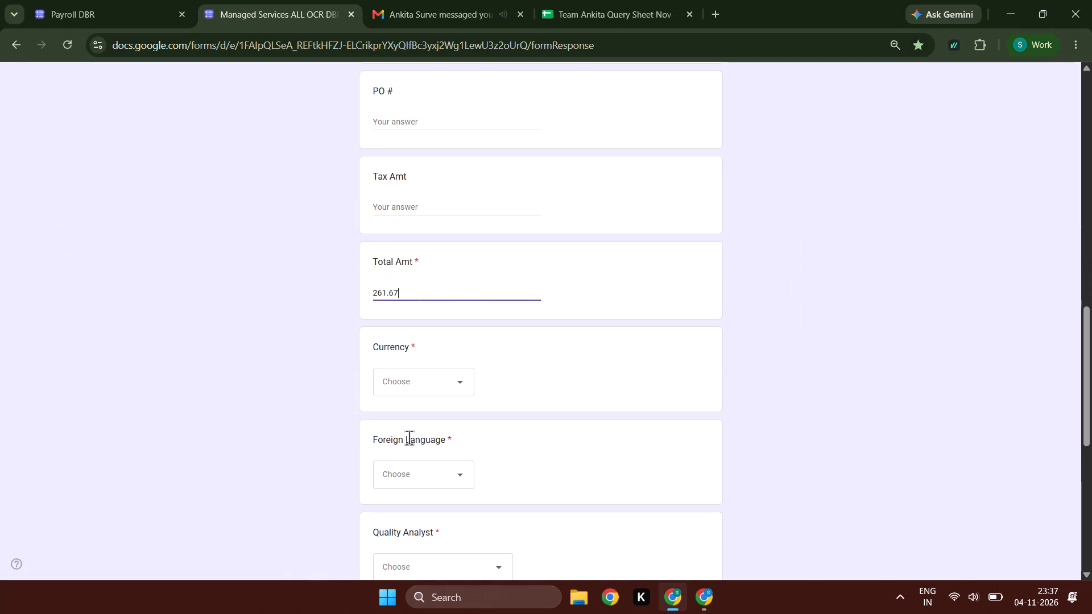
Set the form's Currency to USD and choose the Foreign Language answer.
key("Tab")
key("alt+Tab")
scroll(11, 150, "up", 3)
key("alt+Tab")
type("US")
key("Tab")
type("NN")
Choose the Quality Analyst, answer the questions after it with 1 and N, and submit the form.
key("Tab")
type("NNN")
key("Tab")
key("1")
key("Tab")
key("n")
key("Tab")
key("Tab")
key("space")
key("Tab")
key("Tab")
key("space")
Validate the Vitu bill's net amount and confirm the document in Rossum.
key("alt+Tab")
scroll(667, 364, "up", 1)
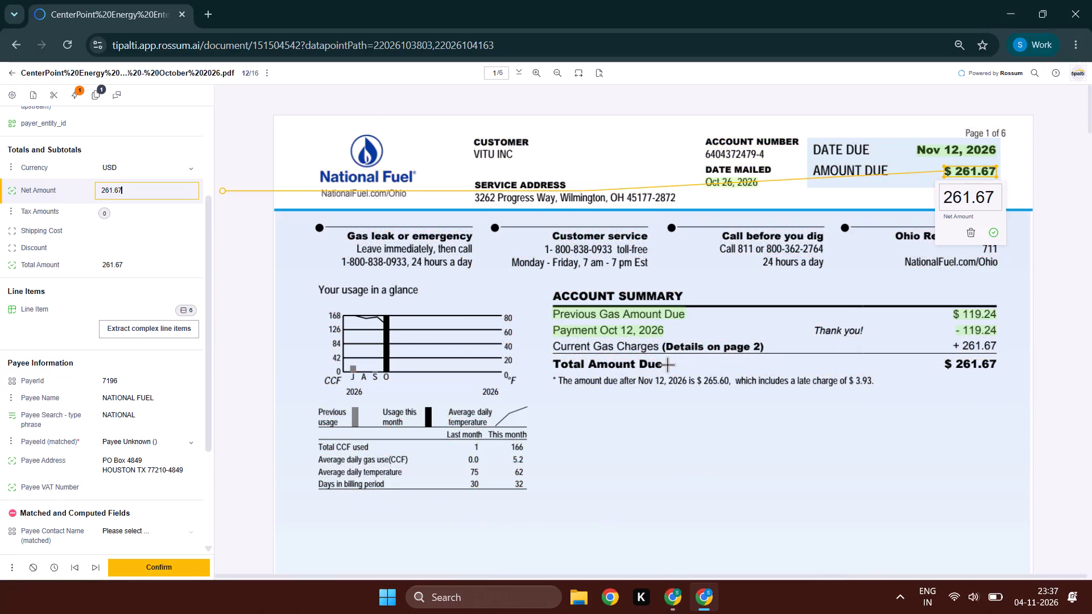
key("Tab")
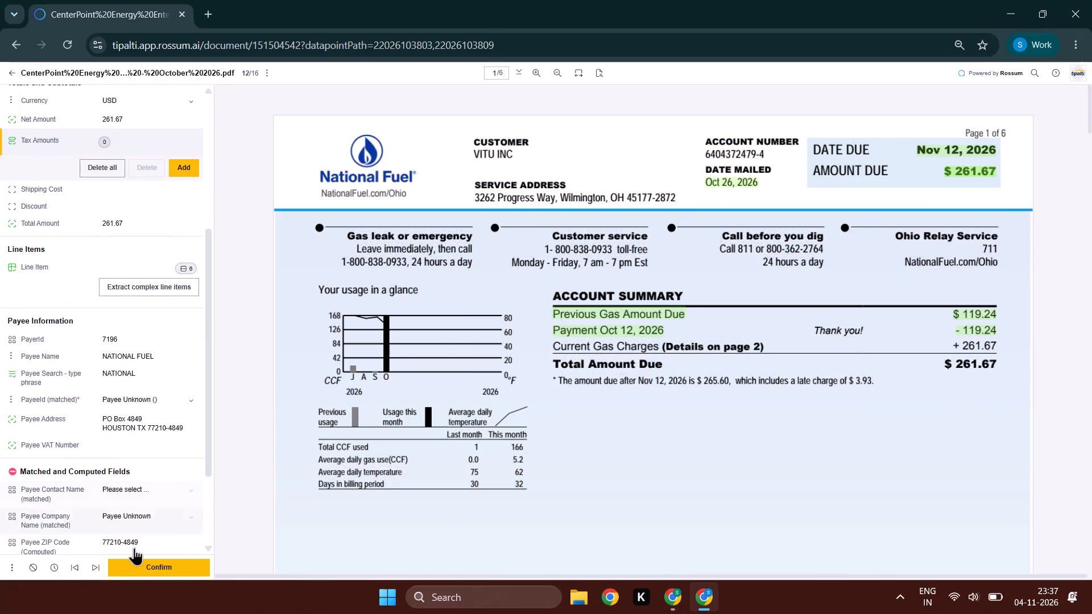
double_click(137, 561)
Start another form response with the email recorded and Rossum as the OCR, and continue to the Rossum section.
key("alt+Tab")
double_click(450, 153)
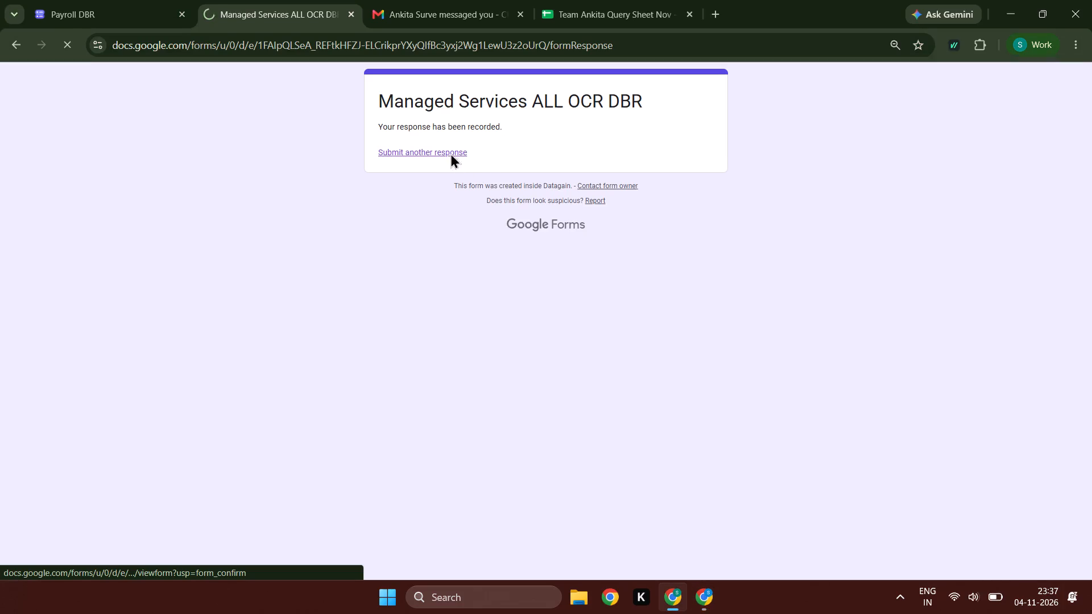
left_click(398, 244)
left_click(431, 505)
left_click(418, 545)
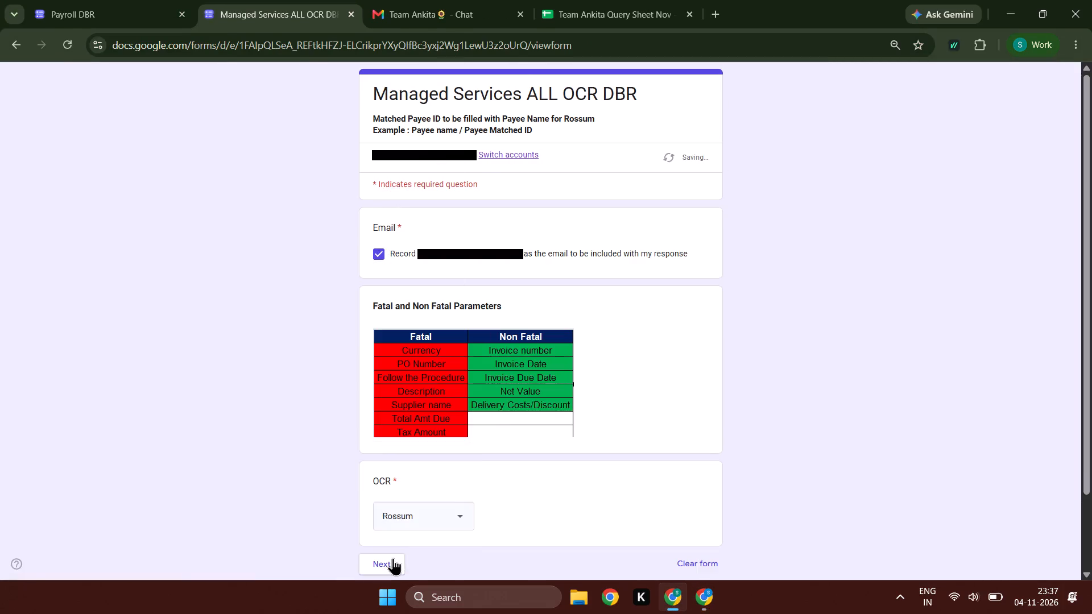
triple_click(393, 558)
Clear the PO Number and Invoice Date captured on the Patz-Hall warehouse transaction report.
key("alt+Tab")
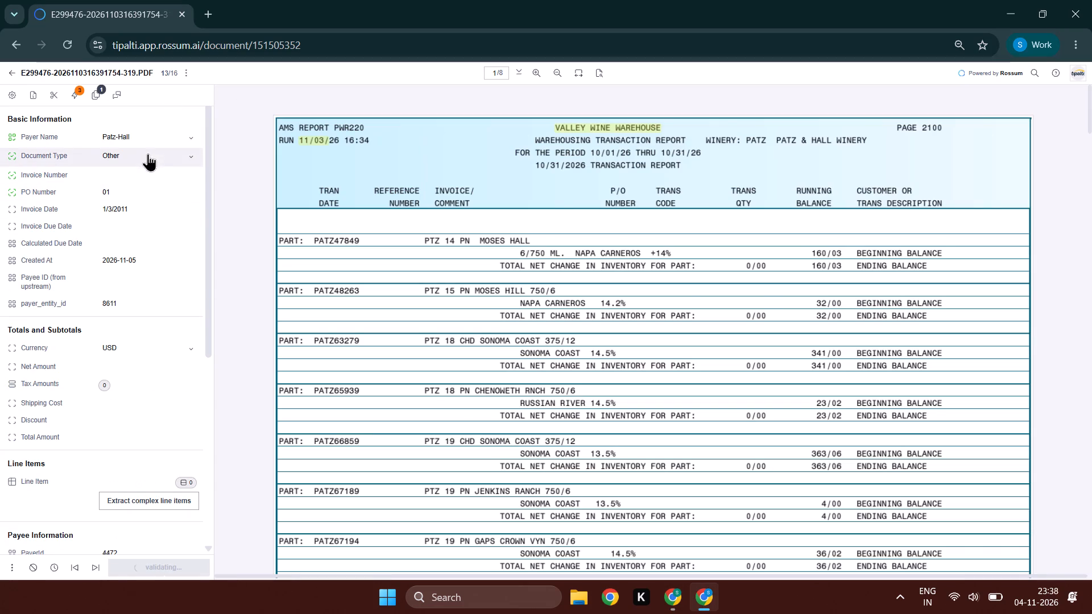
scroll(1077, 272, "down", 4)
scroll(303, 151, "up", 5)
left_click(126, 194)
left_click(630, 390)
left_click(135, 172)
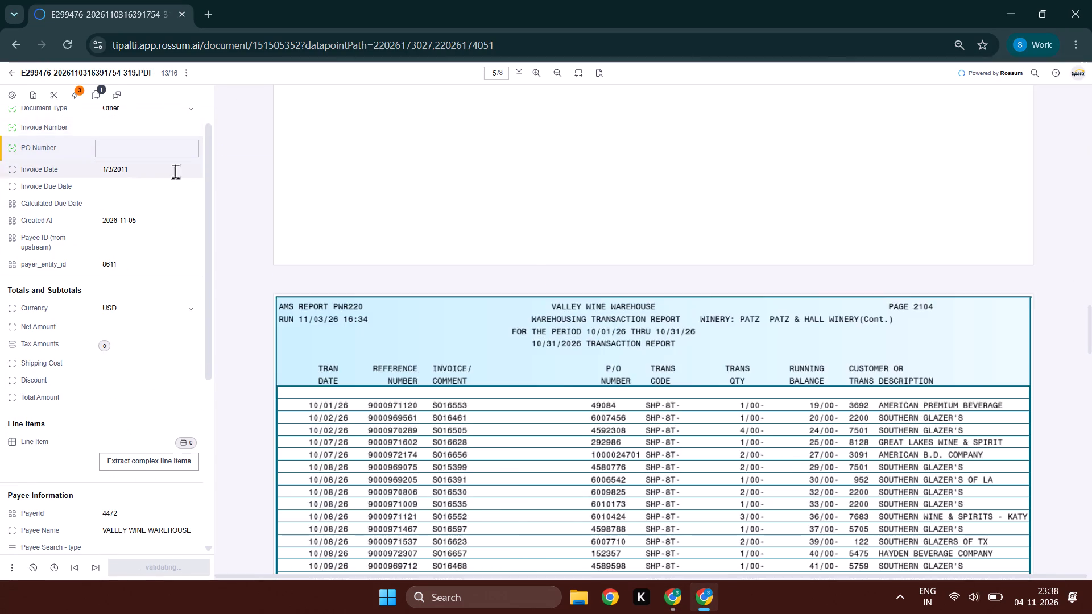
left_click(328, 191)
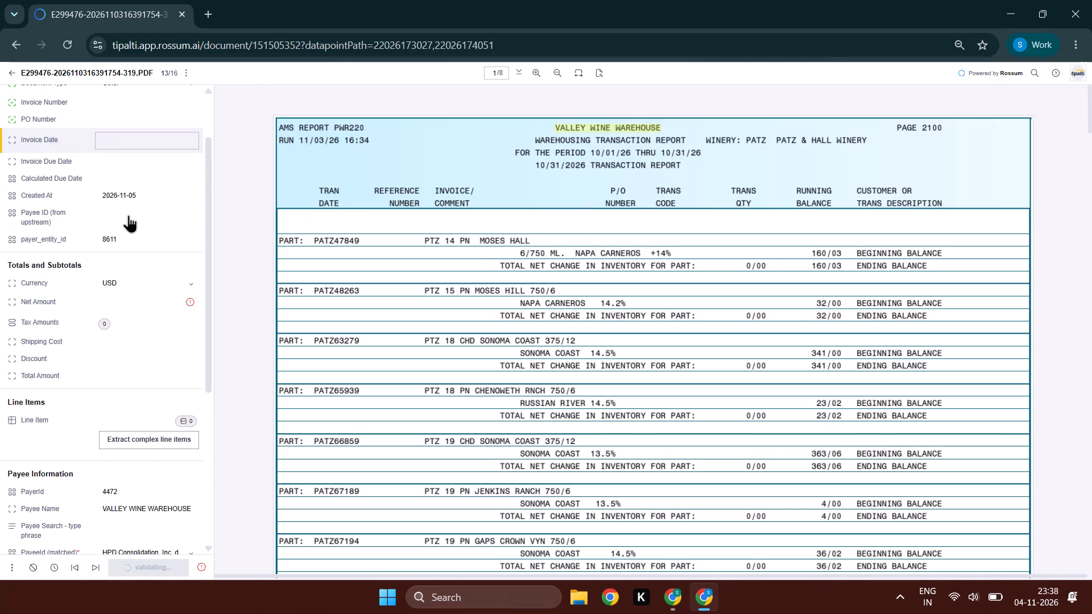
Set the Patz-Hall document's Net Amount and Total Amount to 0.00.
left_click(133, 308)
type("0.00")
key("Tab")
key("Tab")
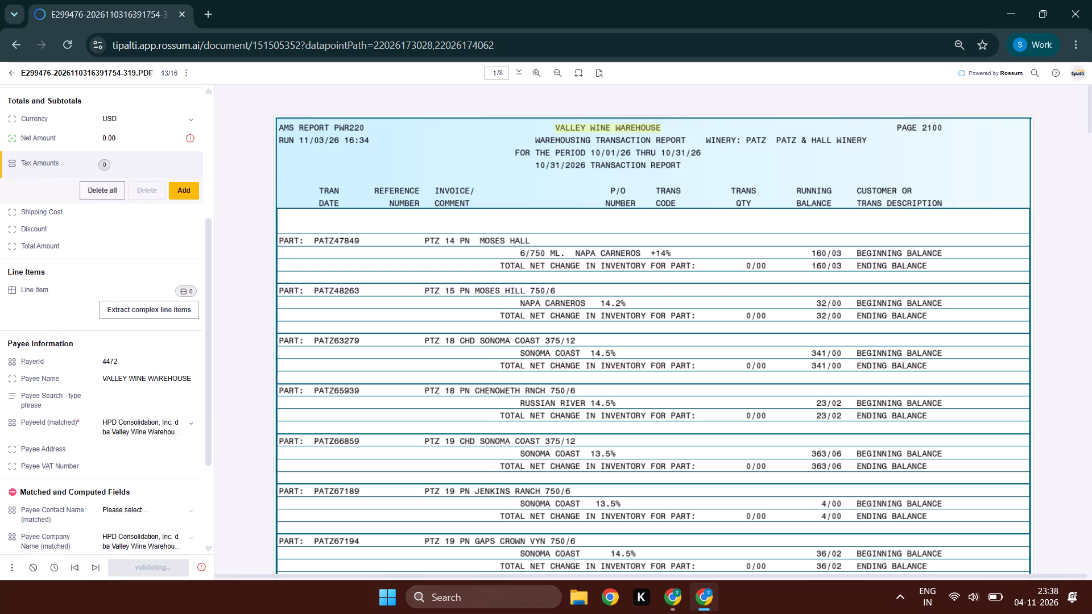
key("Tab")
key("Tab")
key("Tab")
type("0.0")
key("shift+Tab")
key("shift+Tab")
type("0..0")
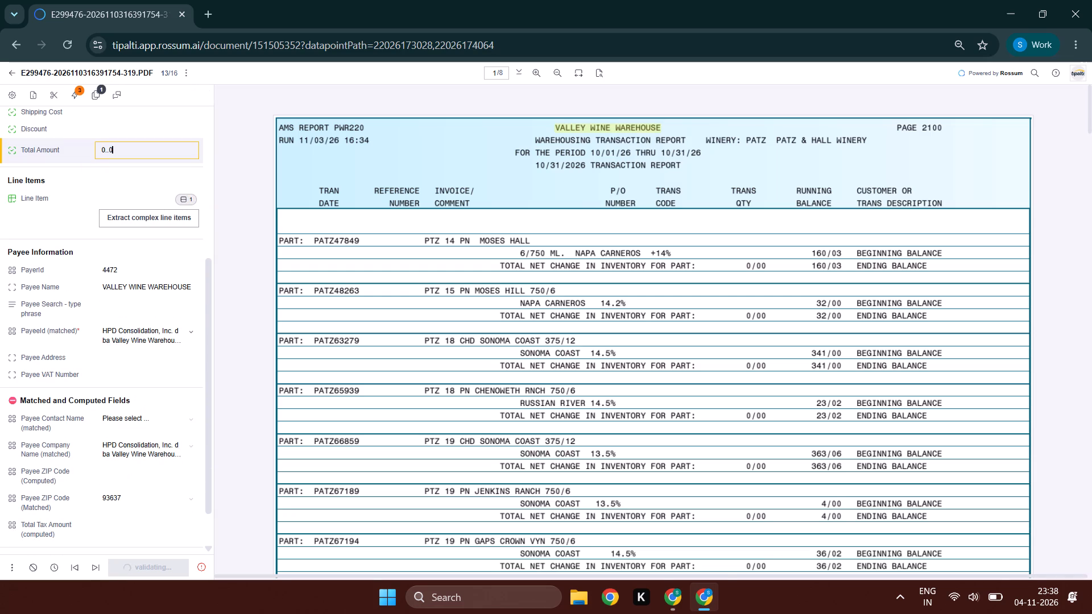
key("BackSpace")
key("BackSpace")
type("00")
key("Tab")
Delete the manually added line item from the Patz-Hall document.
left_click_drag(238, 526, 239, 532)
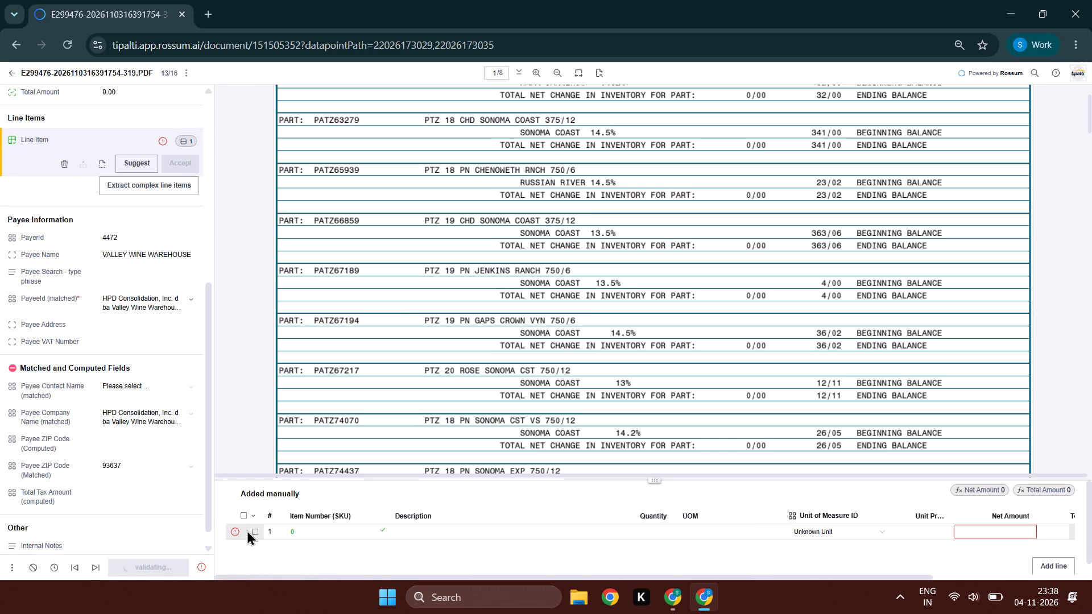
left_click(247, 530)
left_click(244, 516)
left_click(365, 511)
scroll(256, 517, "up", 3)
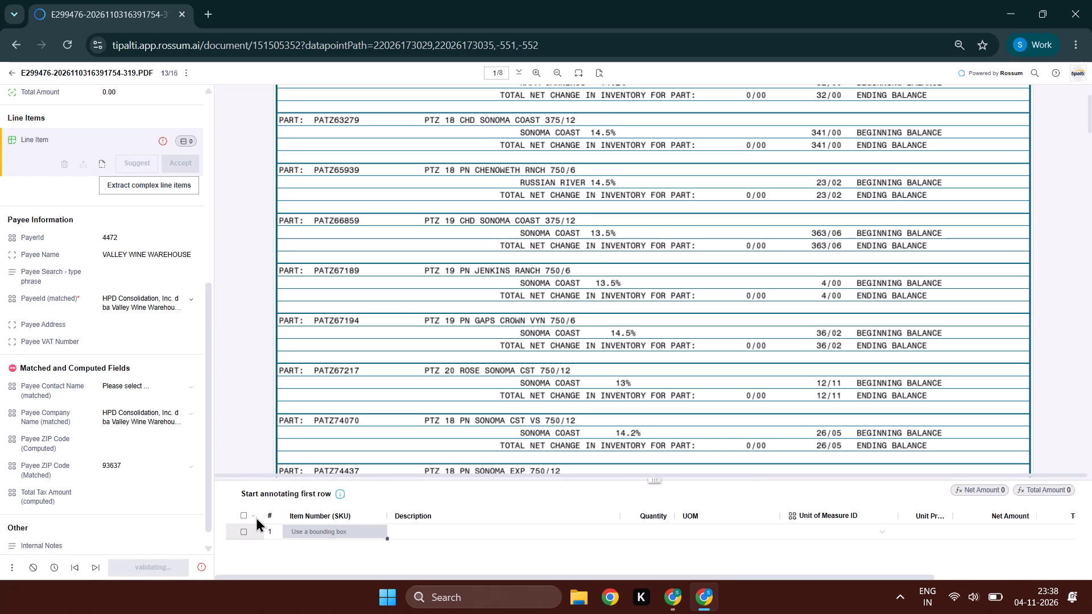
Clear the captured Payee Name and enter PAYEE UNKNOWN as the payee search phrase.
left_click(150, 285)
key("shift+Tab")
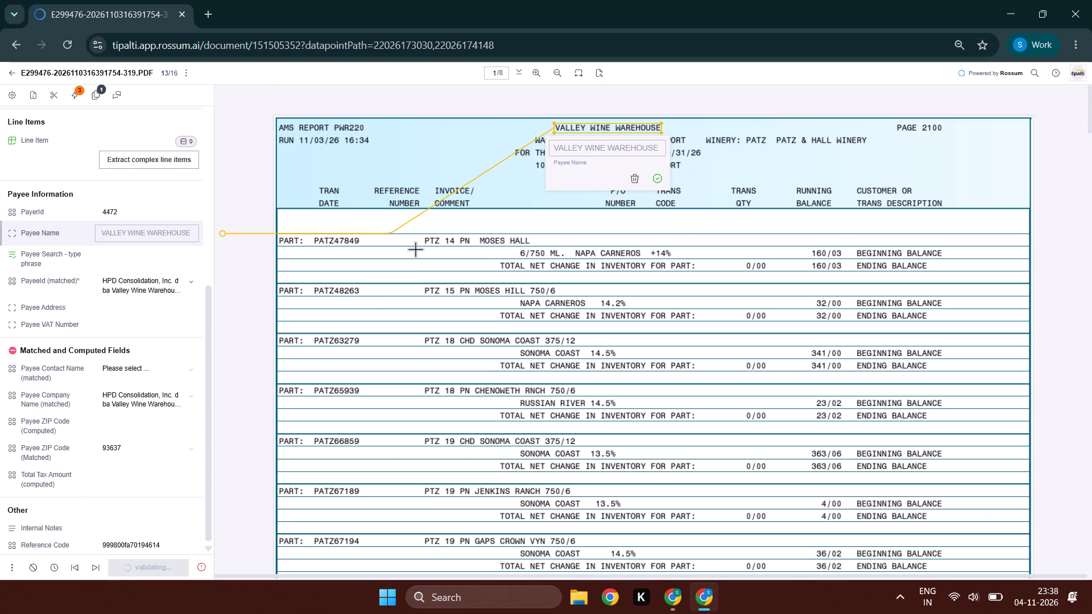
left_click(629, 182)
key("Tab")
type("PAYEE UNKNOWN")
key("Tab")
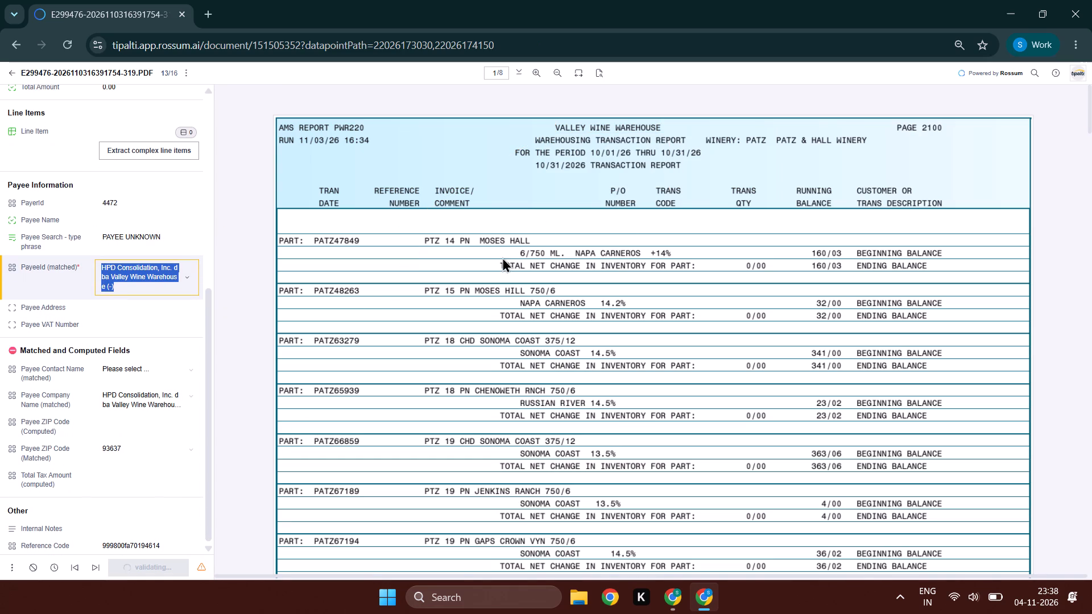
Enter NOT AN INVOICE in the Patz-Hall document's Internal Notes.
left_click(147, 533)
type("NOT AN INVOICE")
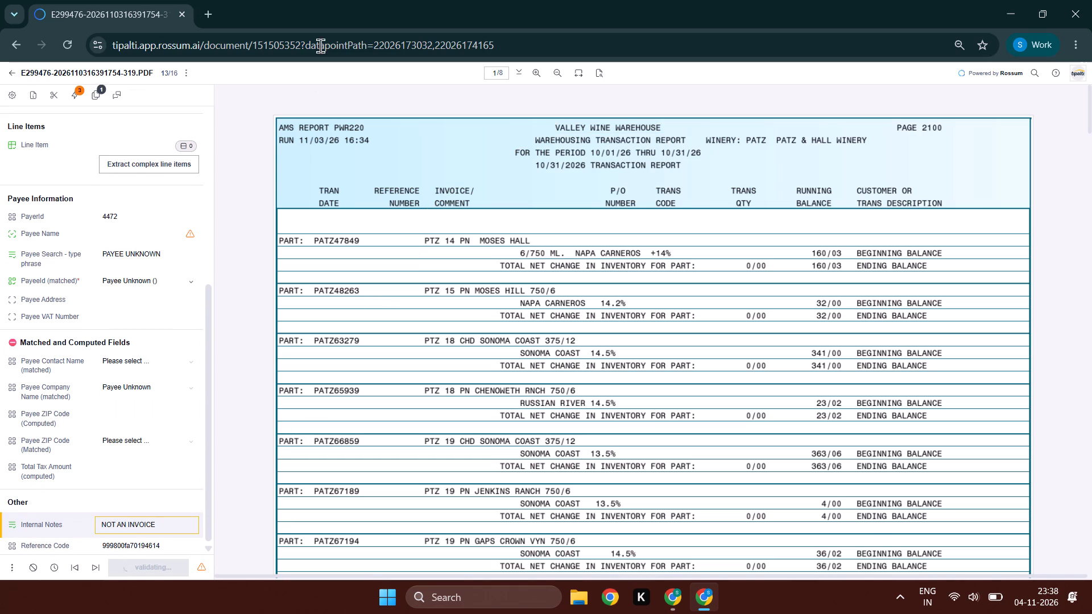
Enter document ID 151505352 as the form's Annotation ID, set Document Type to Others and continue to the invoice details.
left_click(300, 35, "ctrl")
double_click(297, 39, "ctrl")
key("ctrl+c")
key("ctrl+c")
double_click(299, 40, "ctrl")
key("ctrl+c")
key("ctrl+c")
key("ctrl+c")
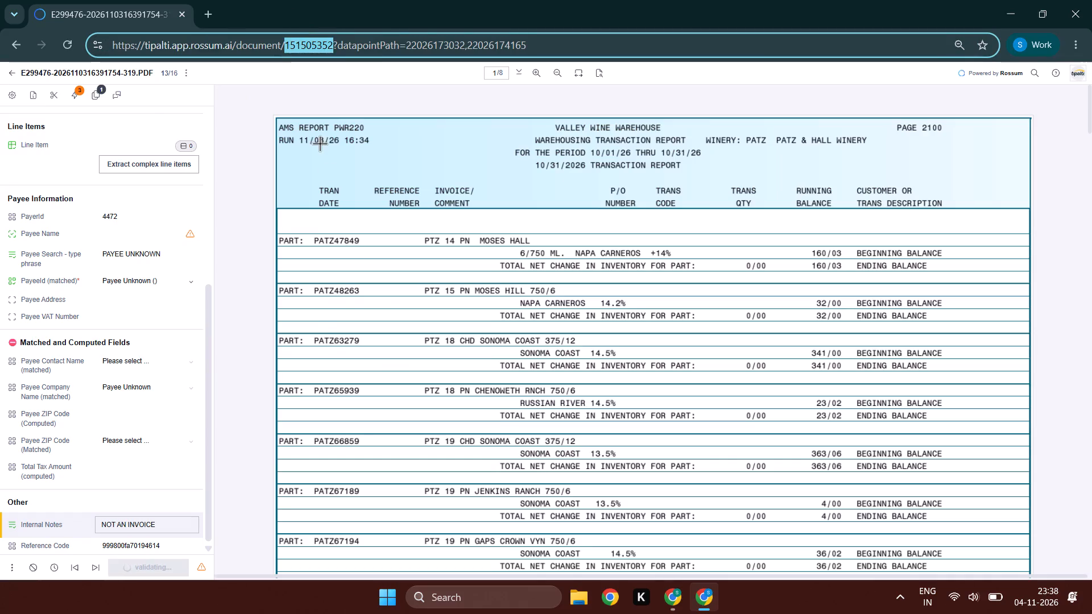
key("alt+Tab")
left_click_drag(396, 279, 402, 280, "ctrl")
key("ctrl+v")
left_click(411, 369)
left_click(416, 448)
double_click(435, 497)
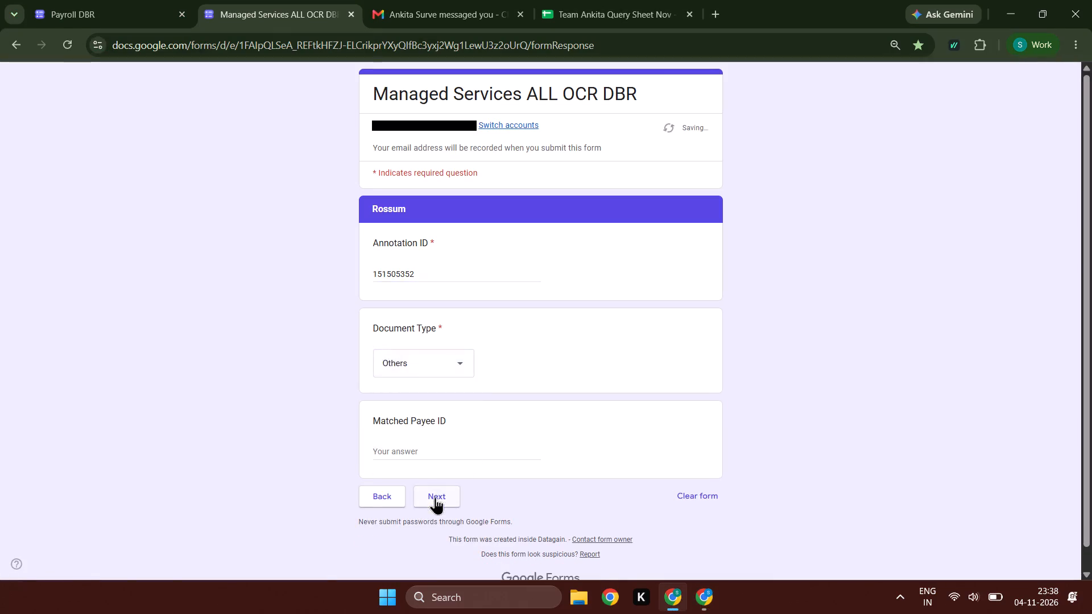
Copy the payer name Patz-Hall from the Rossum document into the form's Payer field.
key("alt+Tab")
scroll(128, 321, "up", 9)
left_click(130, 143, "ctrl")
key("ctrl+c")
key("ctrl+c")
key("alt+Tab")
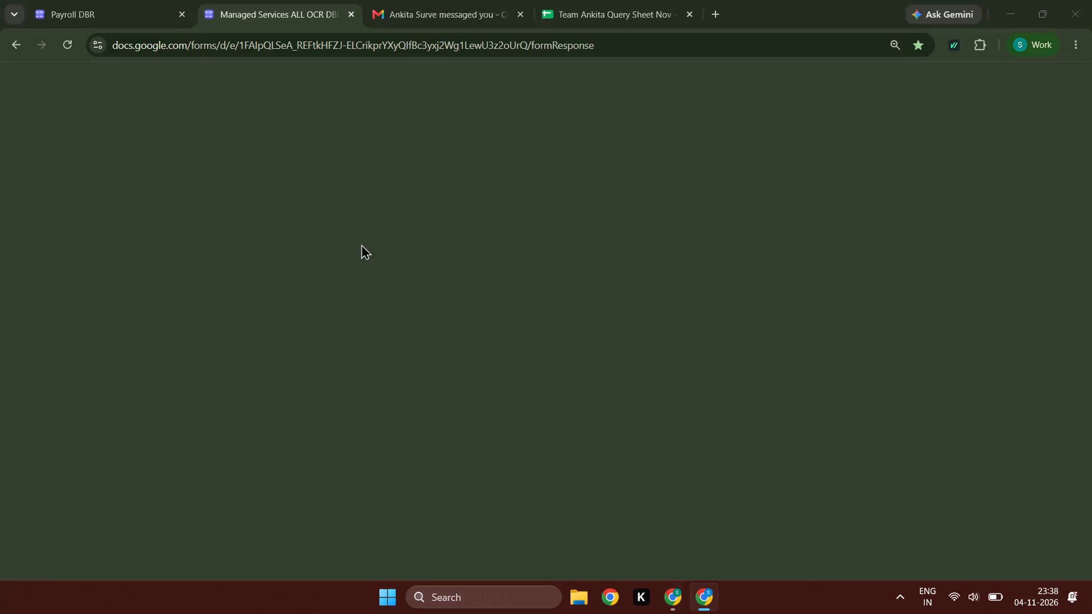
left_click(431, 268, "ctrl")
key("ctrl+v")
Set the form's Review answer to R and Bill Lines to 0.
left_click(418, 358)
left_click(430, 400)
left_click(395, 465)
left_click(402, 443)
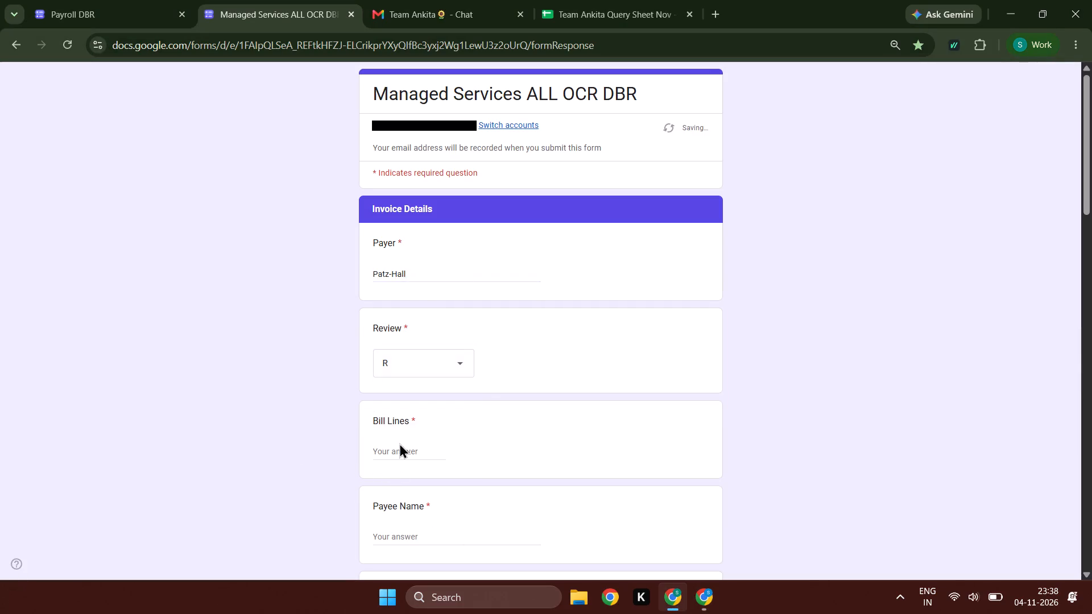
key("alt+Tab")
scroll(191, 412, "down", 3)
key("alt+Tab")
key("Tab")
key("0")
key("Tab")
Copy the matched payee Payee Unknown () from the Rossum document into the form's Payee Name field.
key("alt+Tab")
key("alt+Tab")
scroll(217, 430, "down", 4, "alt")
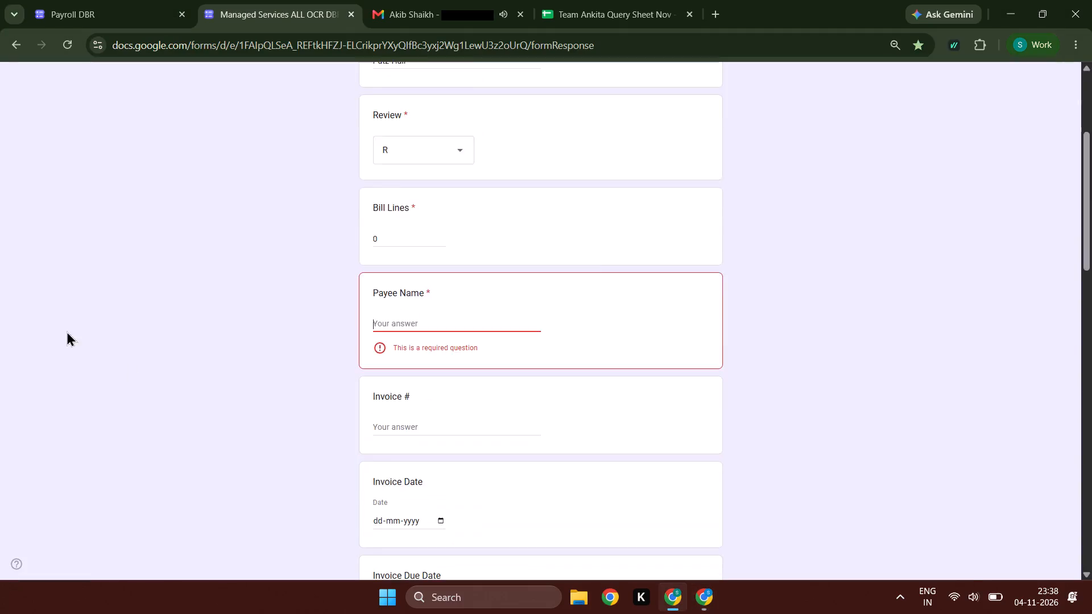
key("alt+Tab")
left_click(107, 392)
key("Tab")
key("ctrl+c")
key("alt+Tab")
key("shift+Tab")
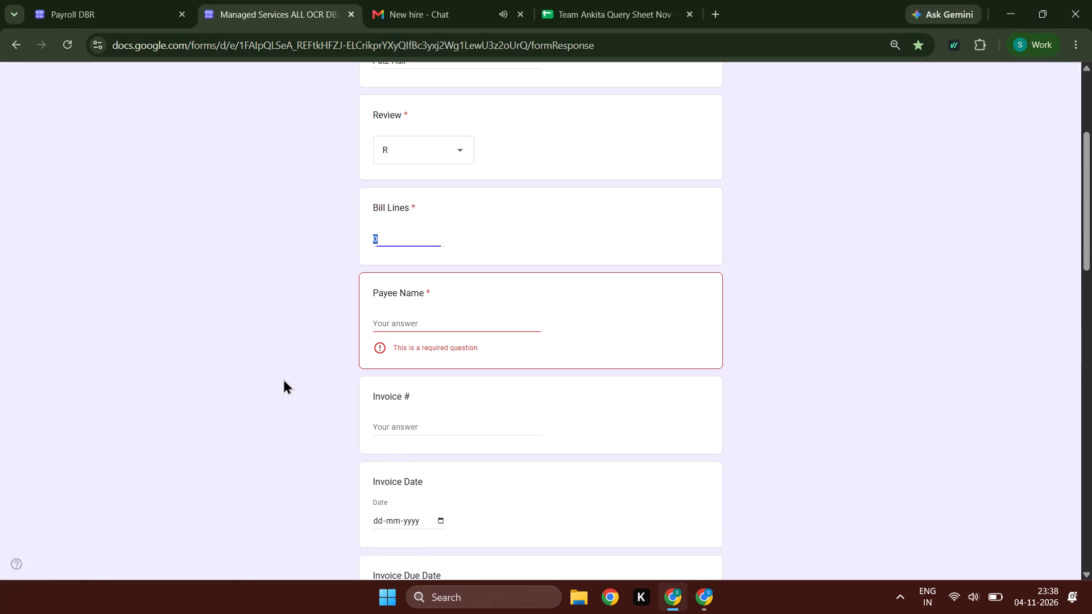
key("Tab")
key("ctrl+v")
key("Tab")
Set Total Amt to 0.00, Currency to USD, Foreign Language and Quality Analyst to NA, Invoice Pages to 1 and Multiple Payees to No.
key("alt+Tab")
scroll(502, 276, "down", 8)
key("alt+Tab")
scroll(454, 354, "down", 7)
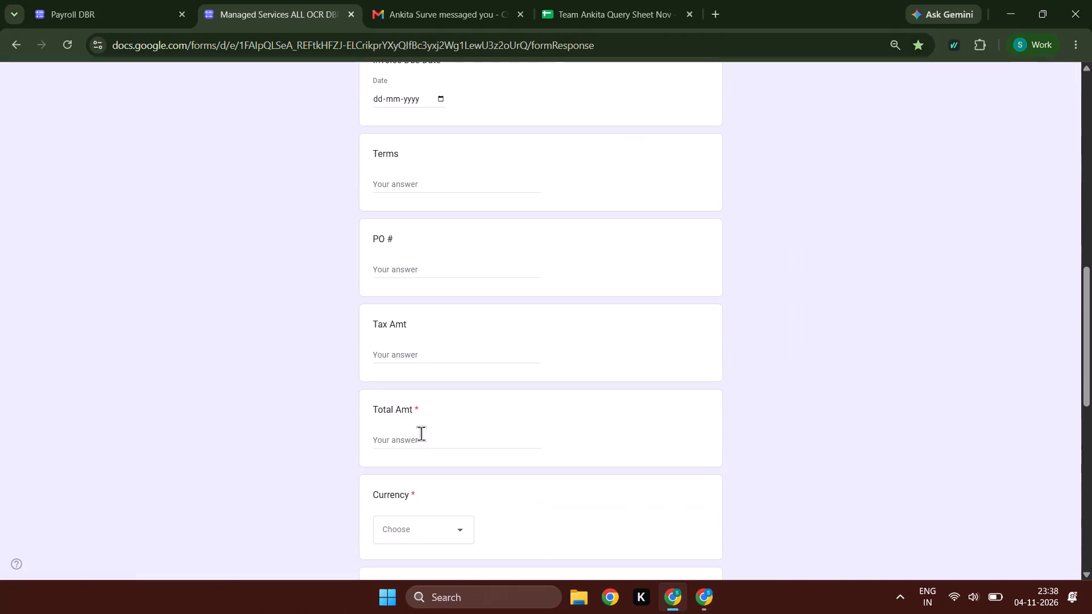
left_click(418, 442)
type("0.00")
key("Tab")
type("US")
key("Tab")
type("NN")
key("Tab")
type("NNN")
key("Tab")
key("1")
key("Tab")
key("n")
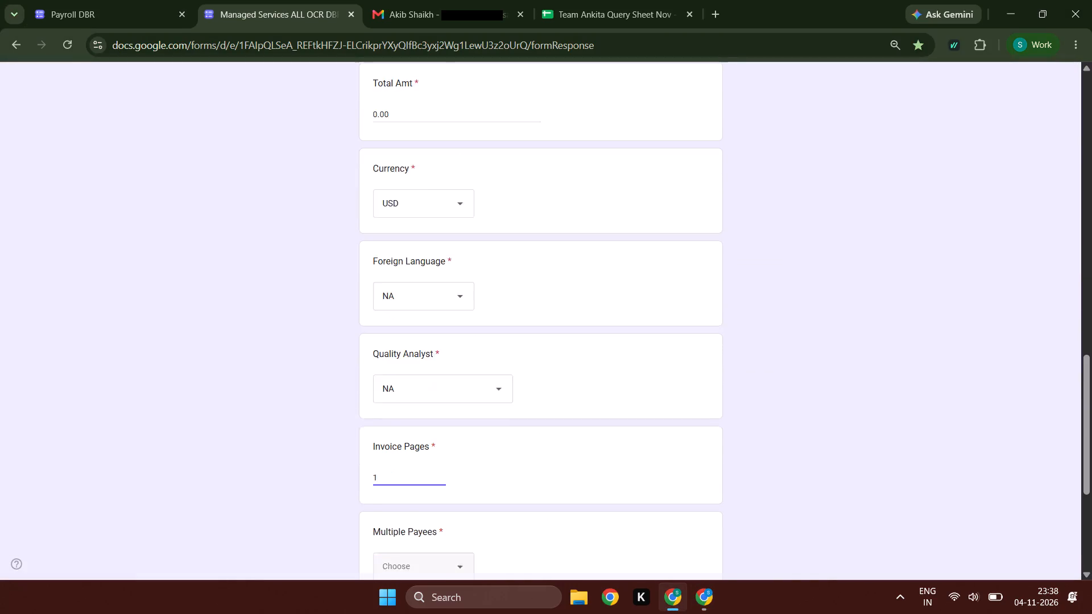
Submit the form entry for the Patz-Hall document and return to Rossum.
key("Tab")
key("Tab")
key("space")
key("Tab")
key("Tab")
key("space")
key("alt+Tab")
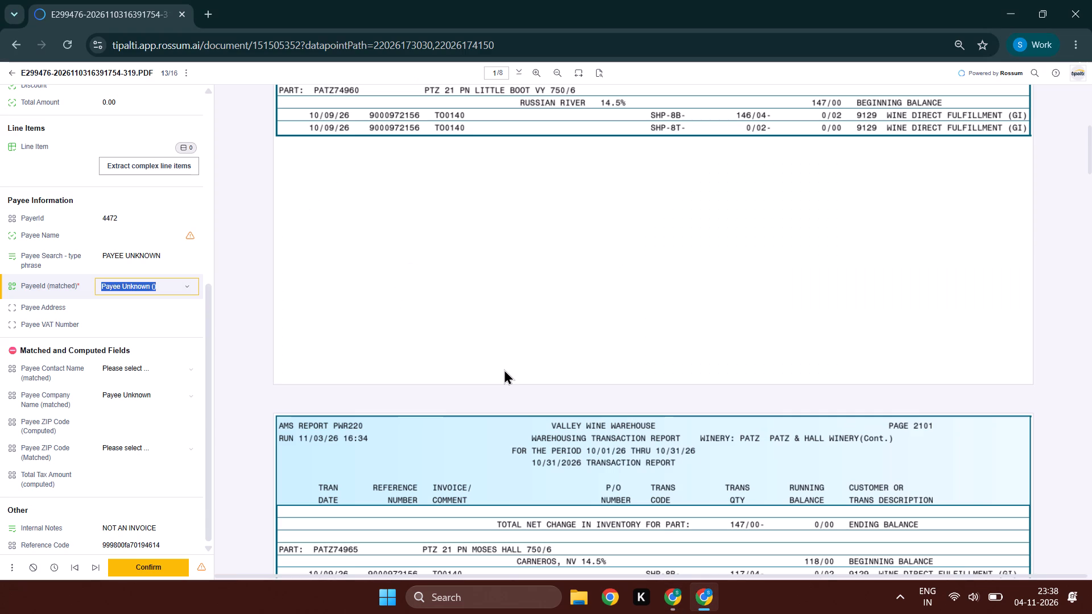
Confirm the Patz & Hall warehouse report with payee Payee Unknown () to finish it.
scroll(252, 372, "down", 13)
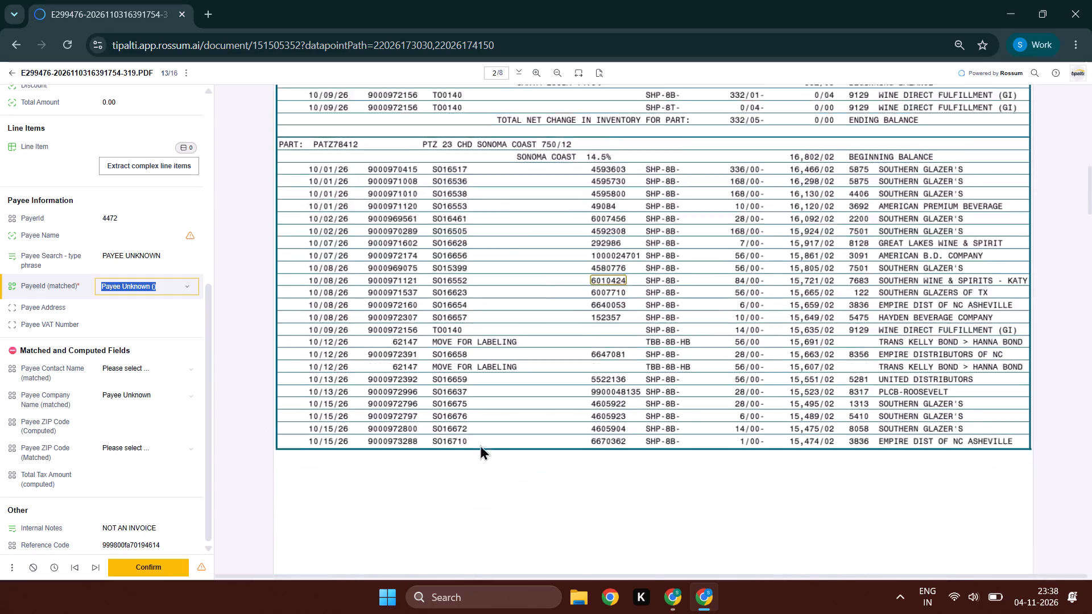
double_click(134, 569)
Start another DBR form response, record the account email, choose Rossum as the OCR and continue to the next section.
key("alt+Tab")
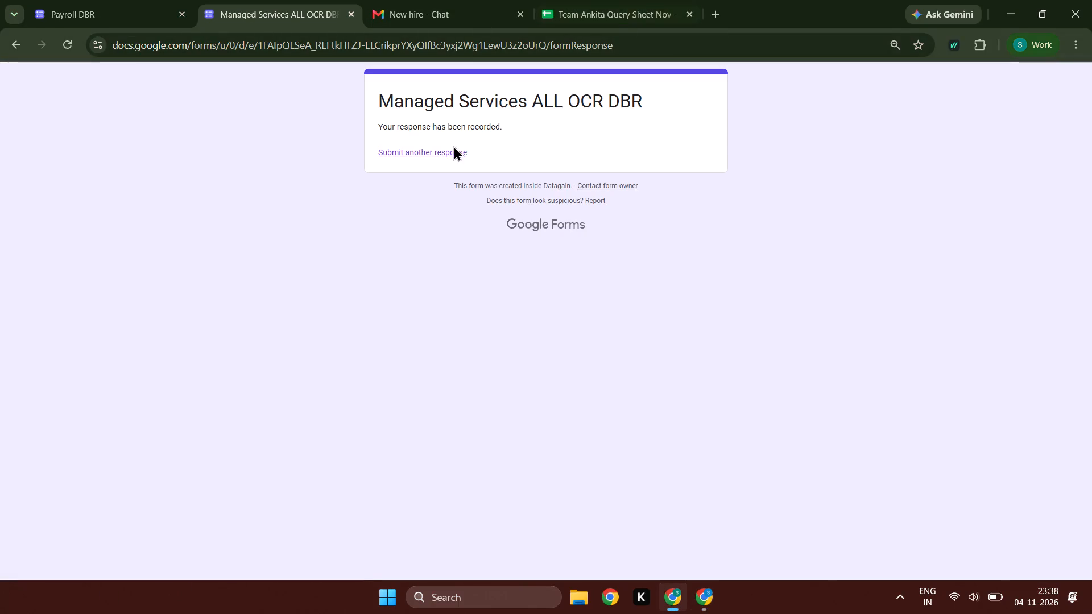
triple_click(447, 147)
left_click(390, 268)
left_click(398, 266)
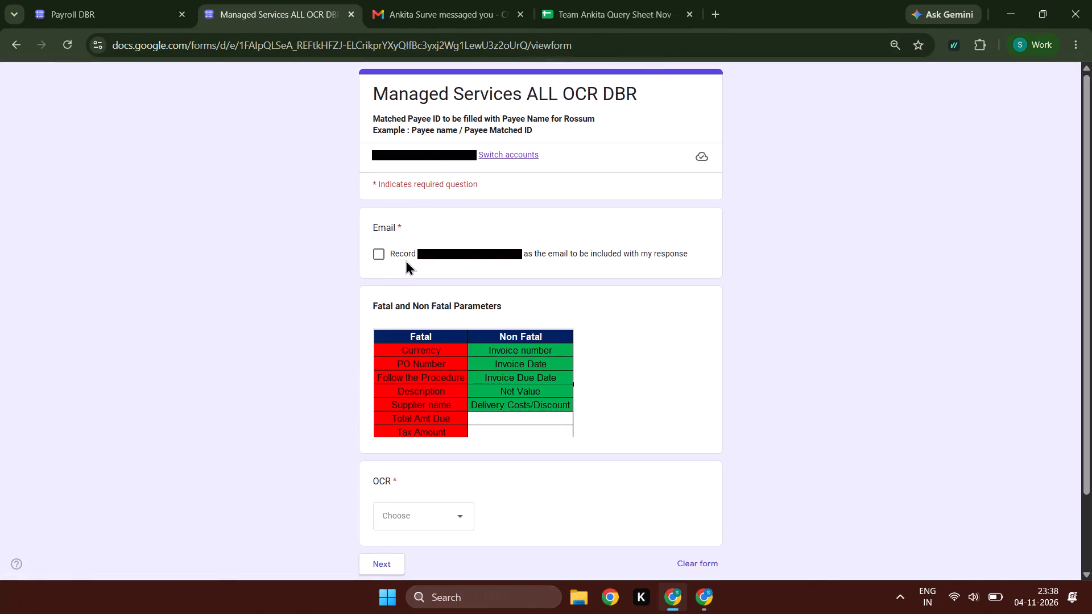
left_click(406, 260)
left_click(412, 517)
left_click(414, 544)
double_click(384, 565)
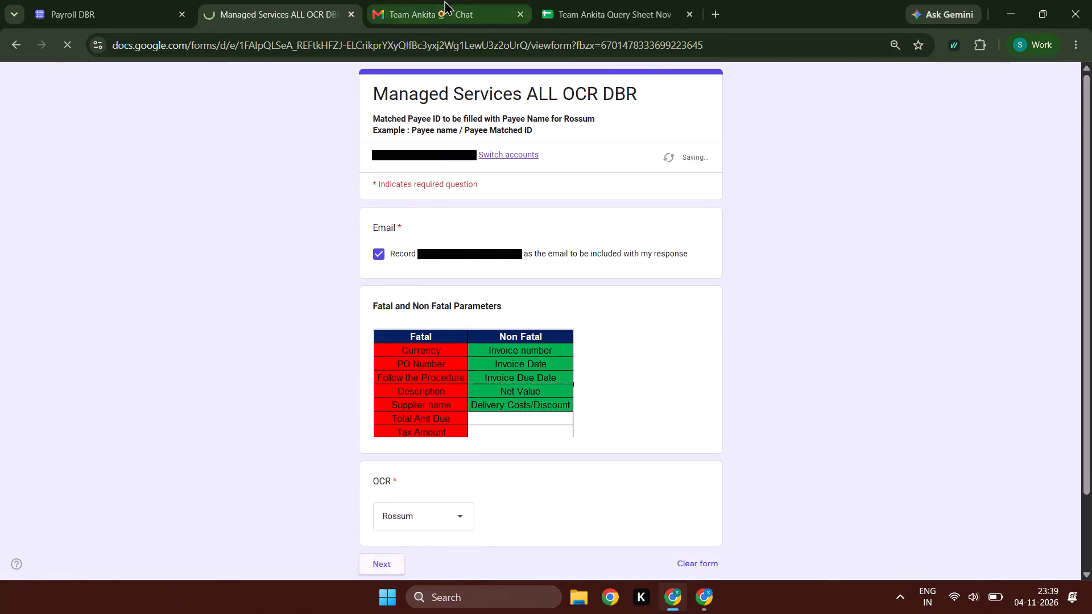
Read the unread direct message in the colleague's chat about the long documents and react to the OK reply with a thumbs-up.
left_click(444, 0)
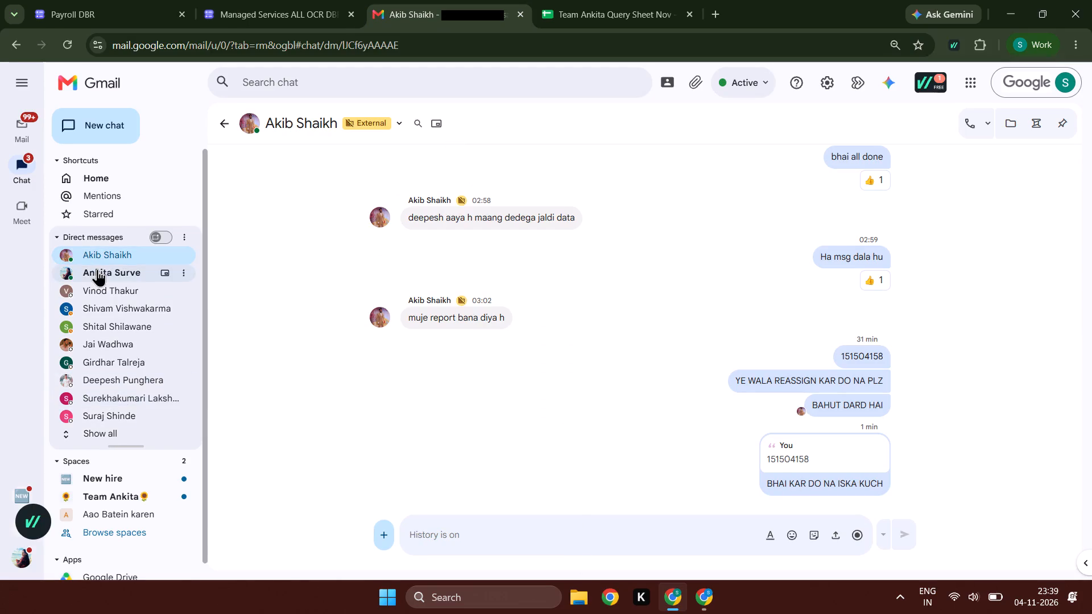
left_click(97, 269)
scroll(597, 470, "down", 4)
left_click(416, 459)
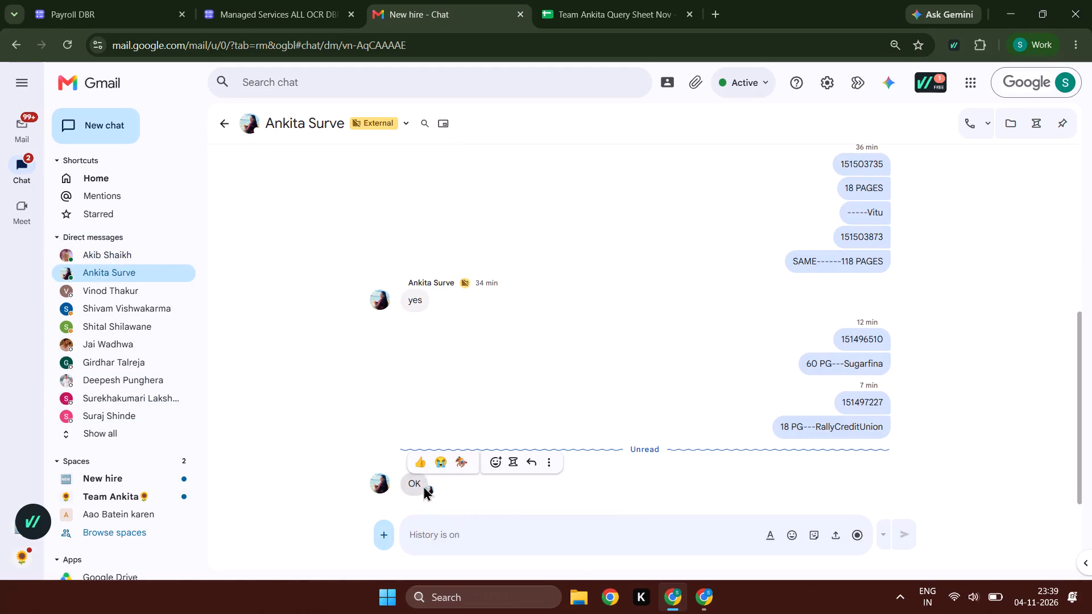
left_click(418, 467)
Return to the DBR form and activate the first answer in the new entry's second section.
left_click(274, 14)
left_click(391, 259)
double_click(392, 263)
left_click_drag(391, 269, 391, 275)
left_click(391, 275)
In Rossum, go through the BaubleBar purchase order's header fields and remove the due date captured from the requested ship date 11/4/2026.
key("alt+Tab")
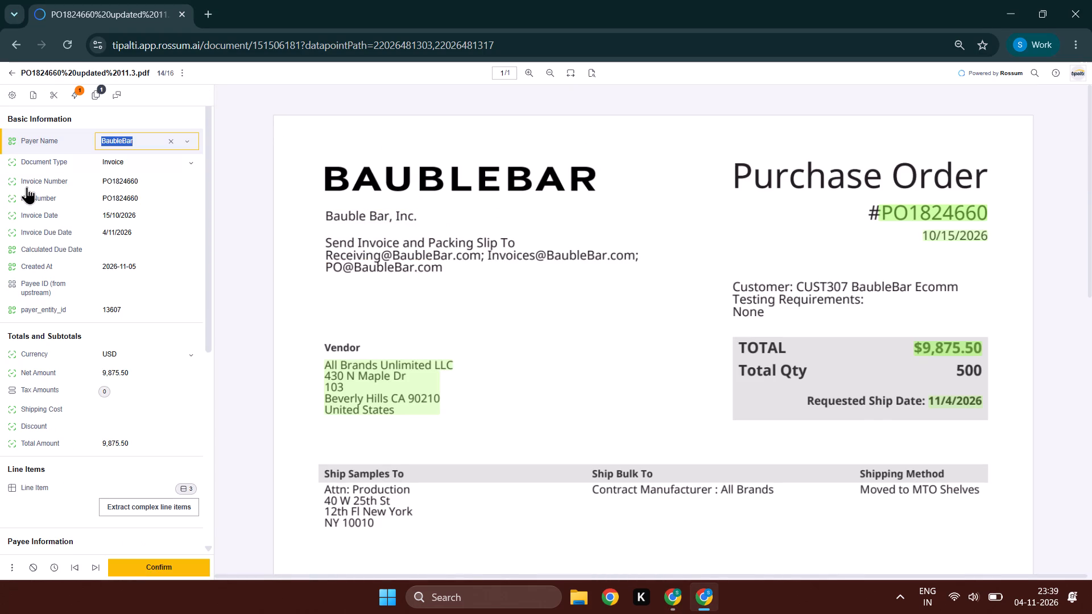
left_click(86, 185)
key("Tab")
key("Tab")
key("Tab")
key("Tab")
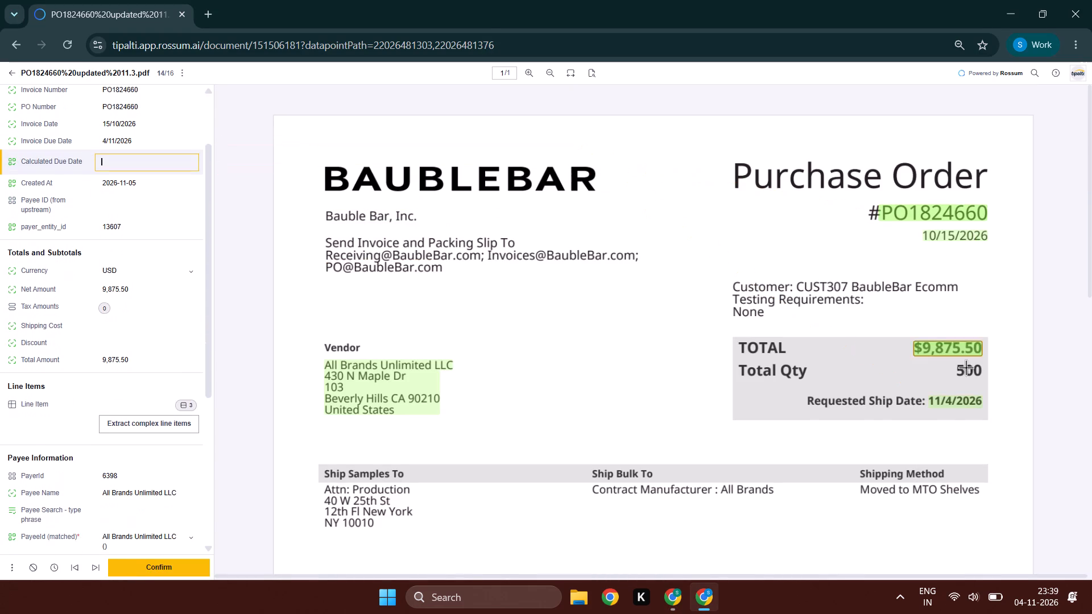
key("Tab")
key("Tab")
key("Tab")
key("Tab")
left_click(967, 401)
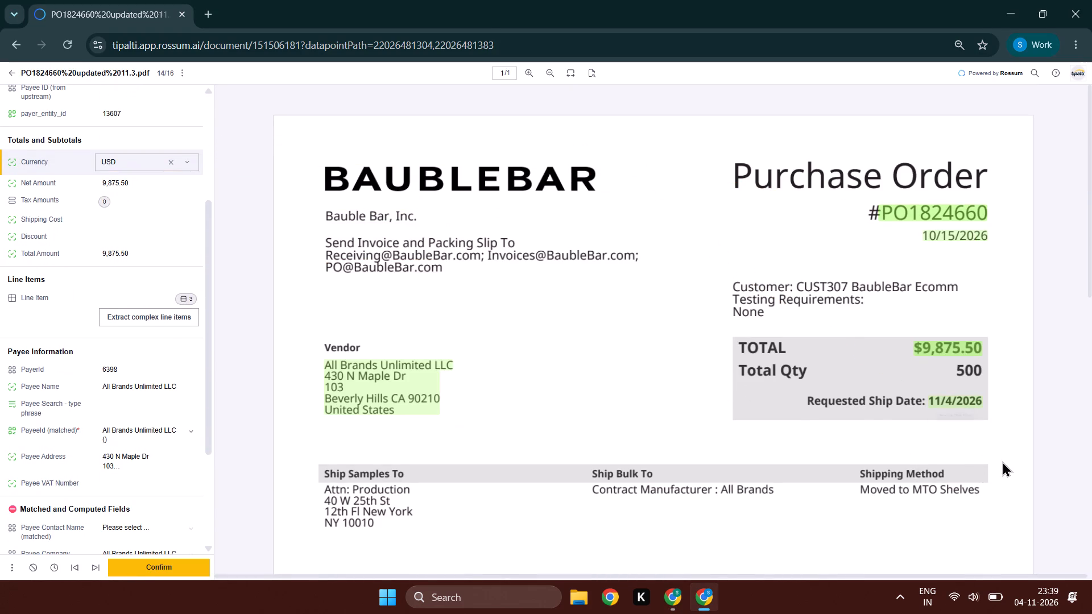
left_click(956, 454)
Check the BaubleBar document's remaining header fields through to Currency.
key("Tab")
key("Tab")
key("Tab")
key("Tab")
key("Tab")
key("Tab")
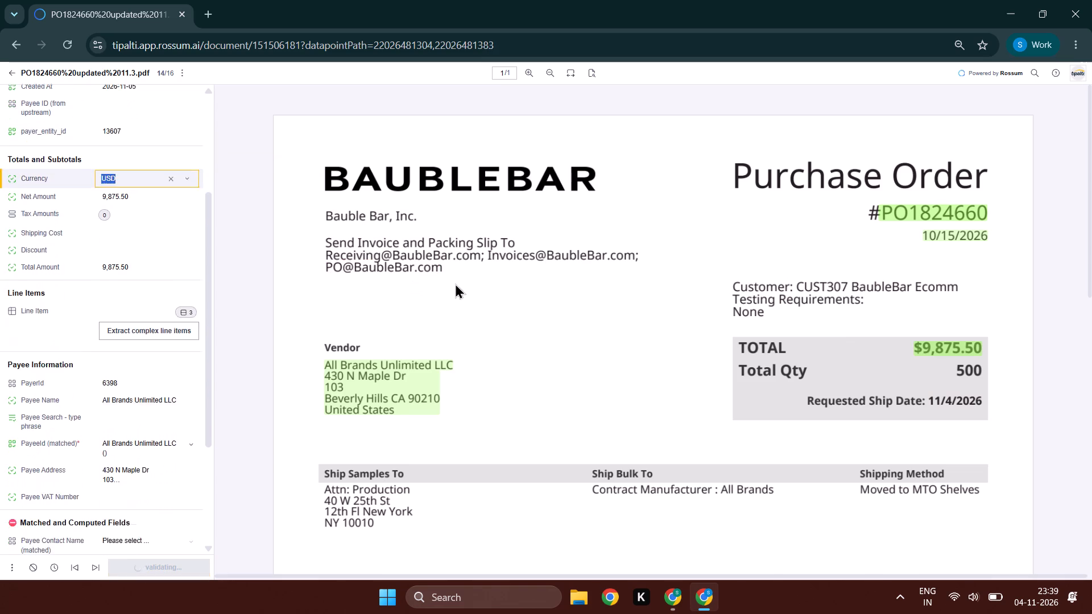
Examine the totals and line items of BaubleBar purchase order PO1824660 against the document.
key("Tab")
key("Tab")
key("Tab")
key("Tab")
key("Tab")
key("Tab")
key("Tab")
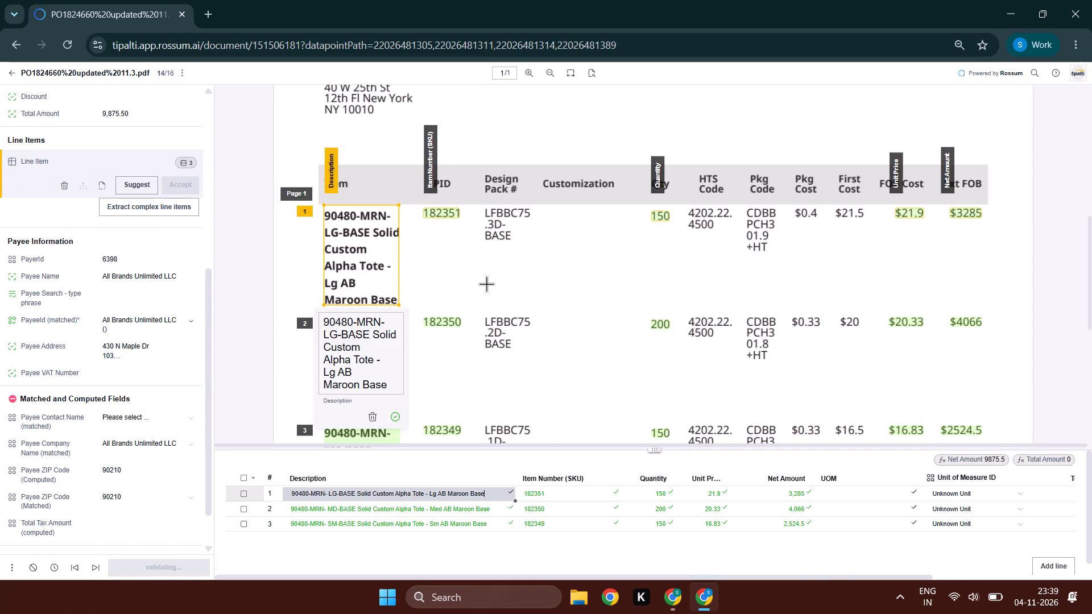
key("shift+Tab")
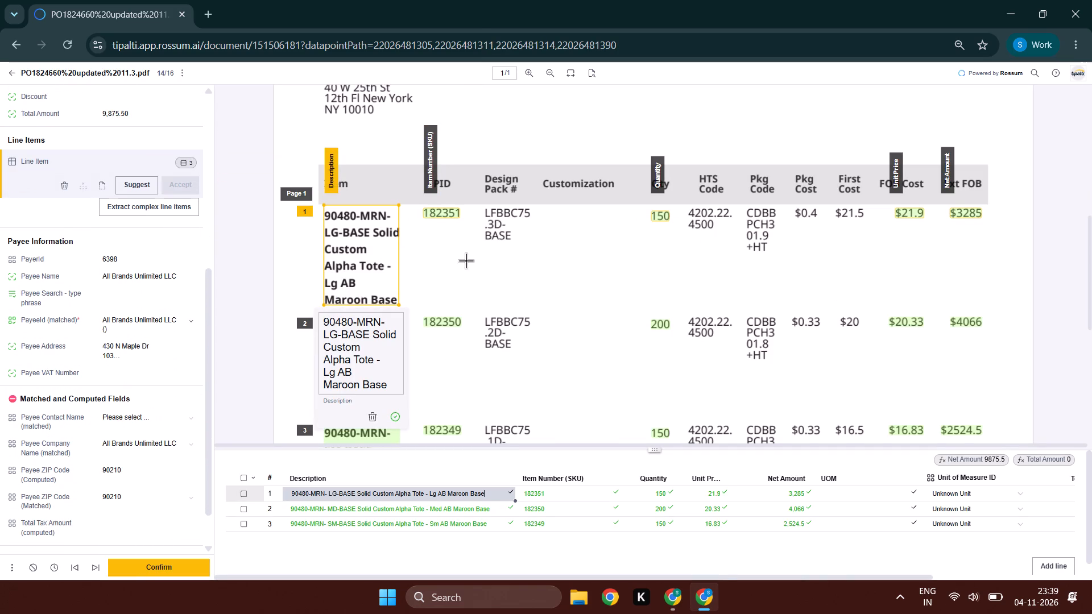
scroll(452, 307, "down", 7)
scroll(450, 305, "up", 4)
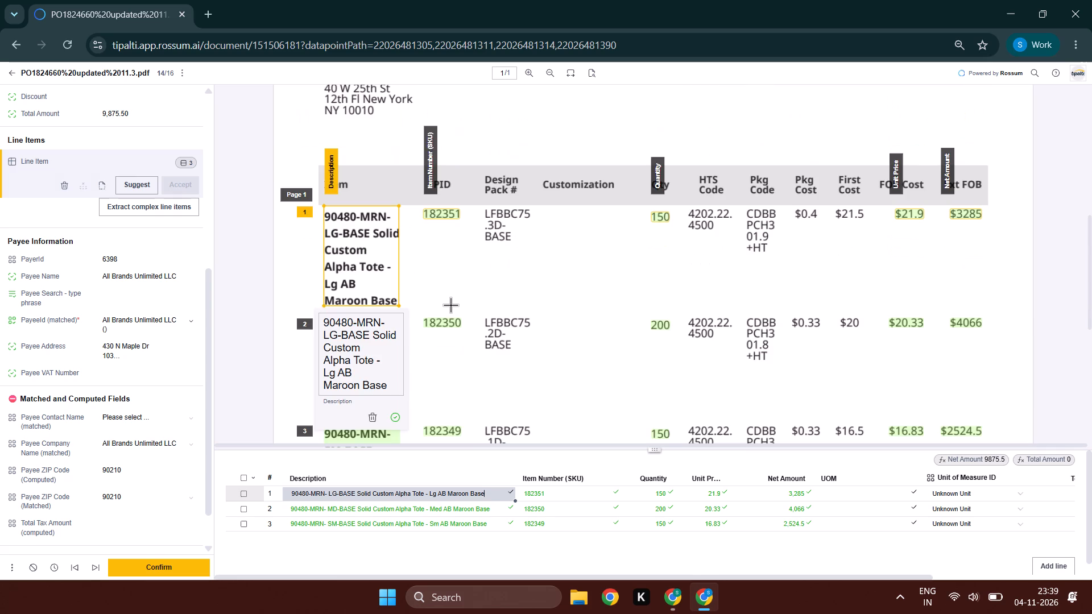
Assign the document's Item column in the line-item grid to Item Number (SKU).
left_click(433, 181)
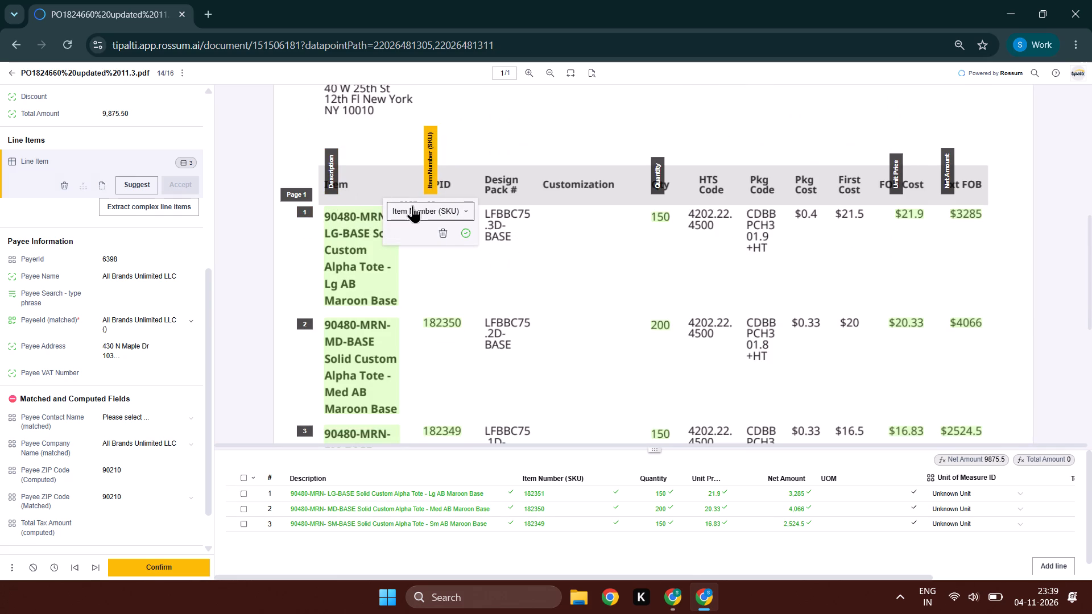
double_click(329, 184)
left_click(346, 217)
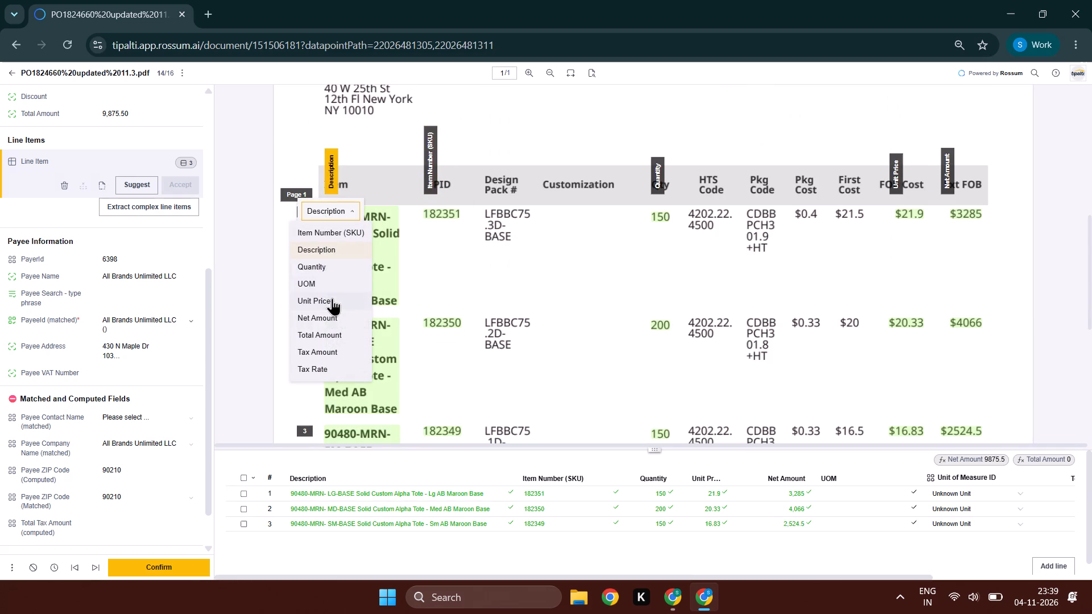
left_click(329, 231)
Capture the PID values 182351, 182350 and 182349 as the Descriptions of line items 1 to 3, and leave the line-item table.
left_click(632, 490)
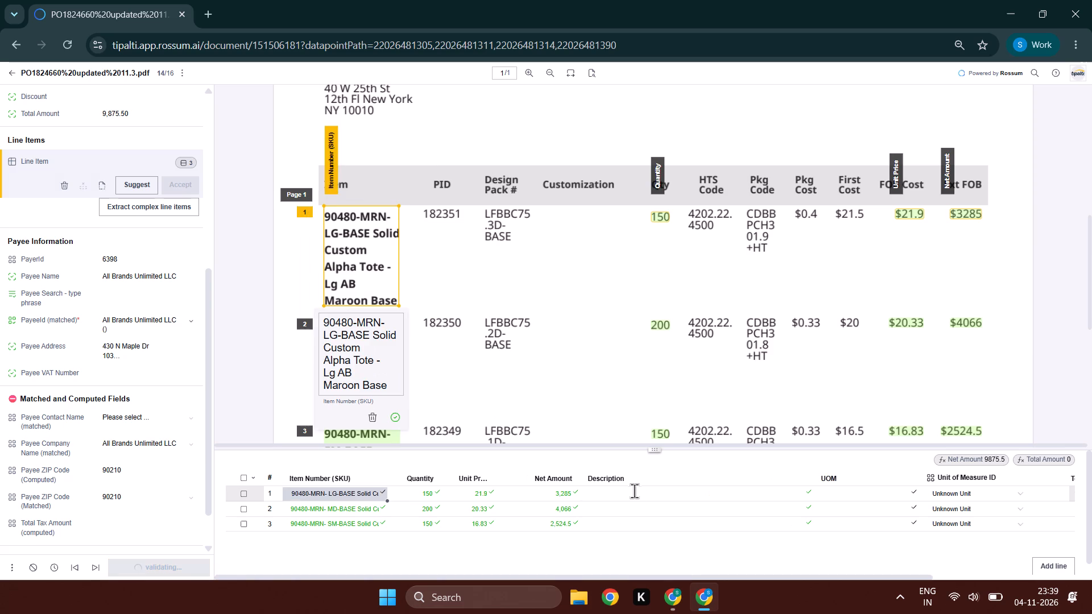
left_click(440, 215)
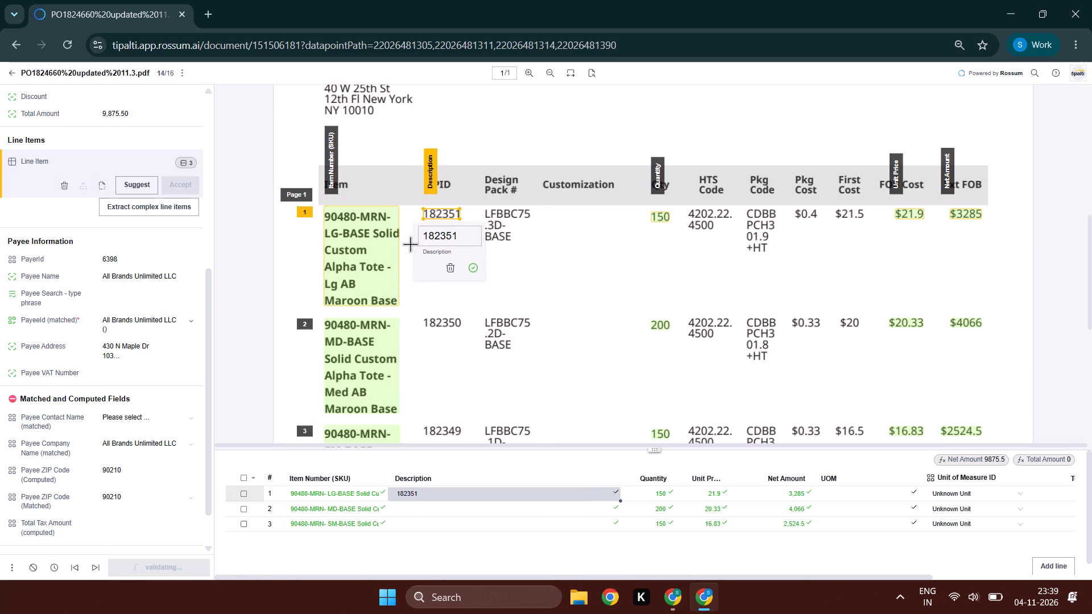
key("Down")
left_click(445, 329)
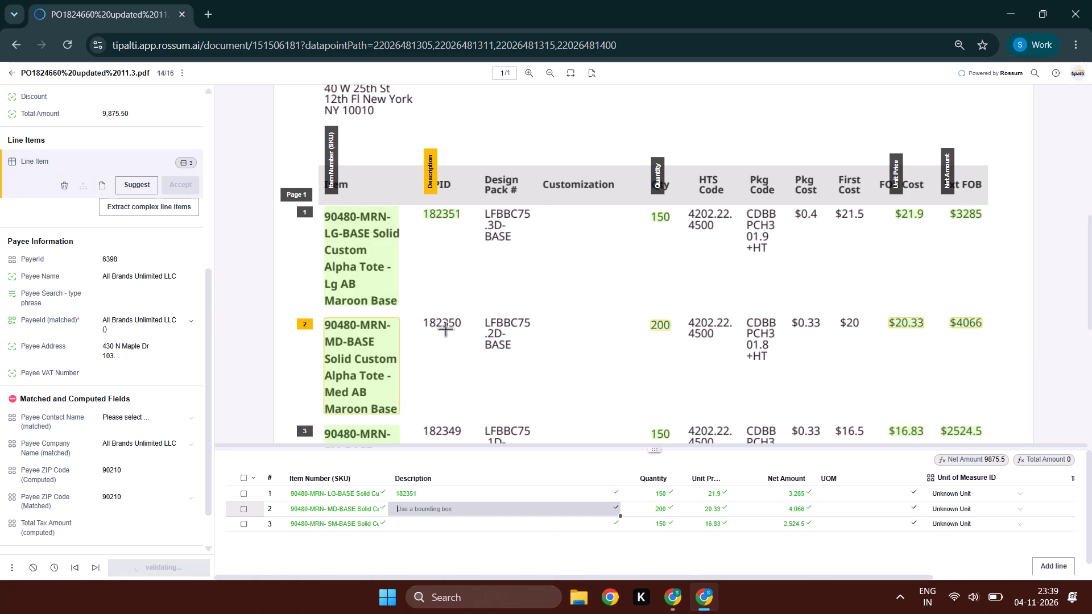
left_click(446, 323)
key("Down")
left_click(452, 230)
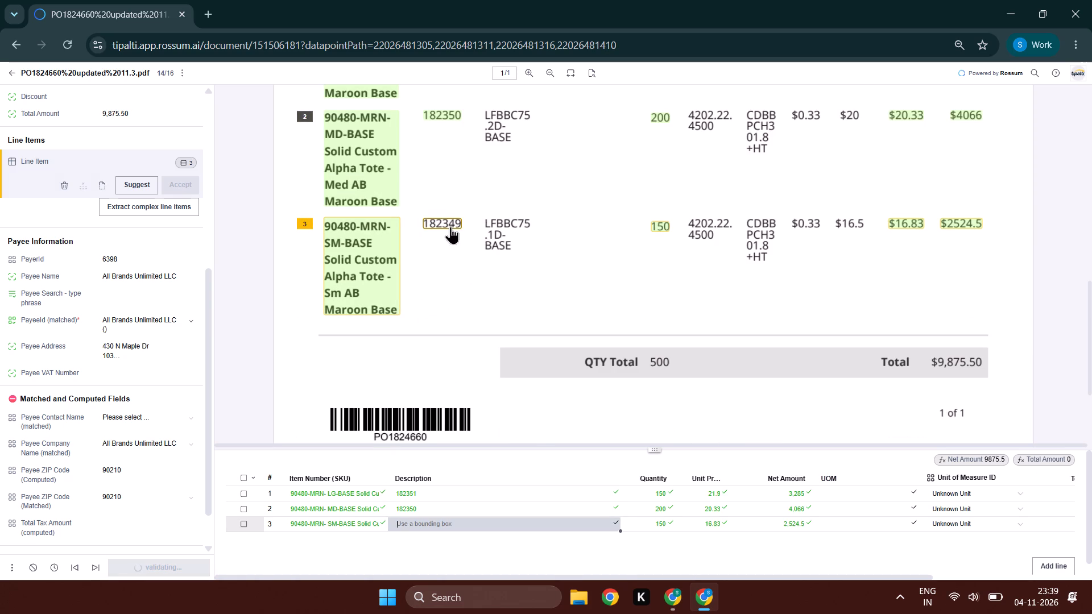
left_click(450, 226)
scroll(630, 294, "up", 2)
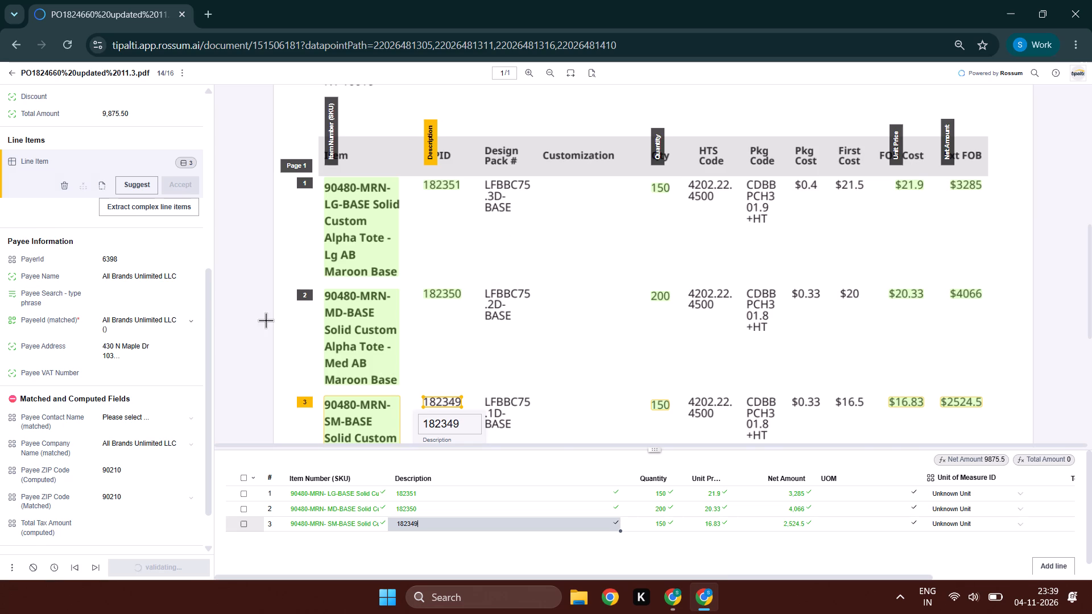
left_click(183, 273)
key("Tab")
key("Tab")
key("Tab")
key("Tab")
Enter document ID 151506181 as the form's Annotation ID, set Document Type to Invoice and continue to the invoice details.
double_click(275, 38)
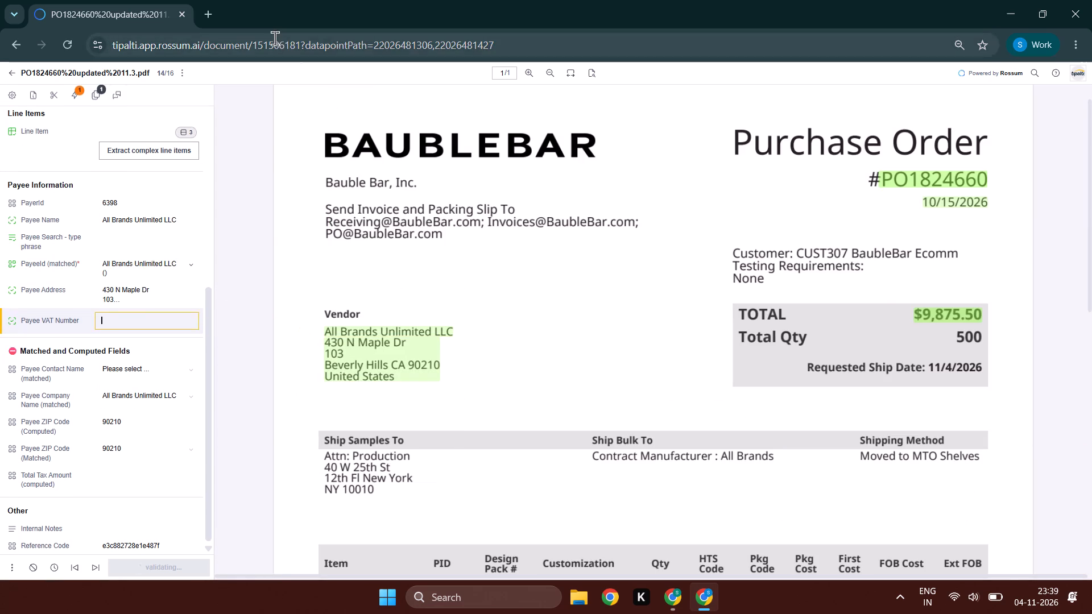
key("ctrl+c")
key("ctrl+c")
key("alt+Tab")
key("ctrl+v")
left_click(416, 363)
left_click(415, 392)
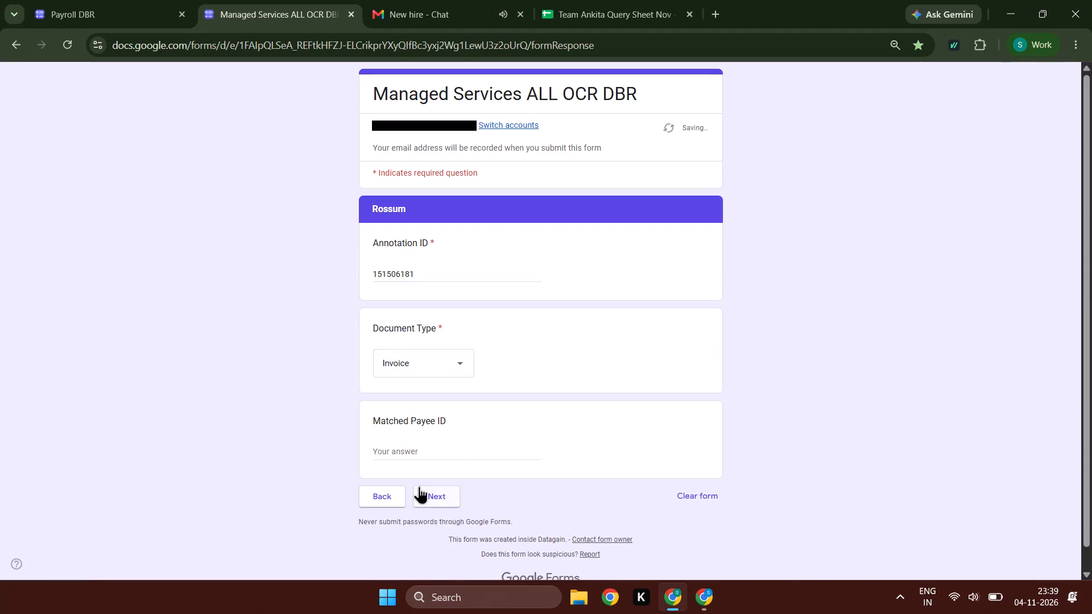
double_click(419, 486)
left_click(420, 490)
Copy the payer name BaubleBar from the Rossum document into the form's Payer field.
key("alt+Tab")
scroll(91, 278, "up", 10)
left_click(142, 144)
key("ctrl+c")
key("ctrl+c")
key("ctrl+c")
key("alt+Tab")
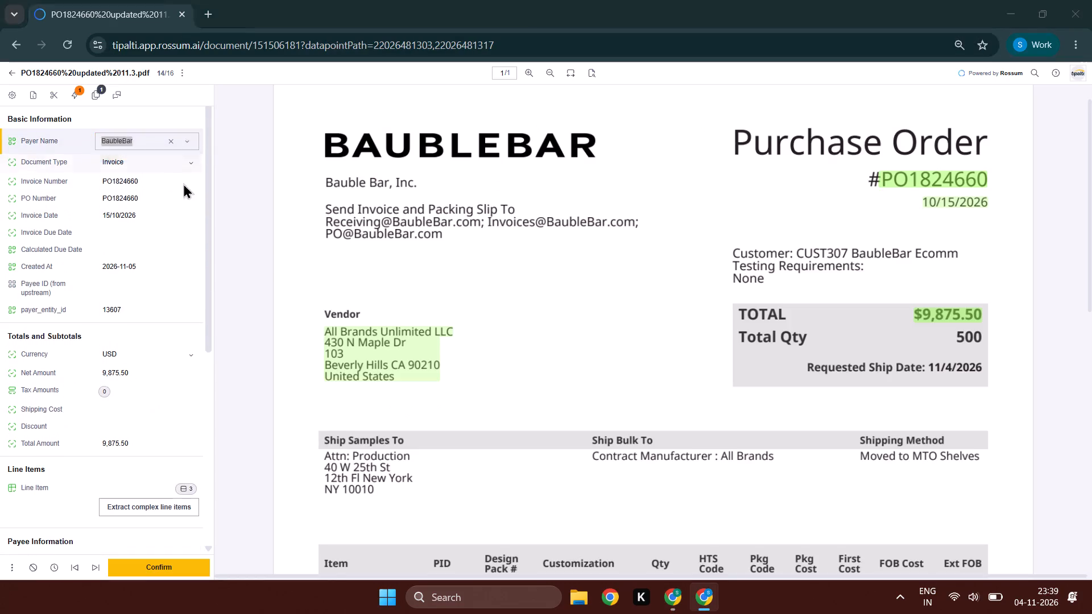
left_click(420, 273, "ctrl")
key("ctrl+v")
Set the form's Review answer to R and Bill Lines to 3, checking the line items in Rossum.
left_click(403, 357)
left_click(390, 404)
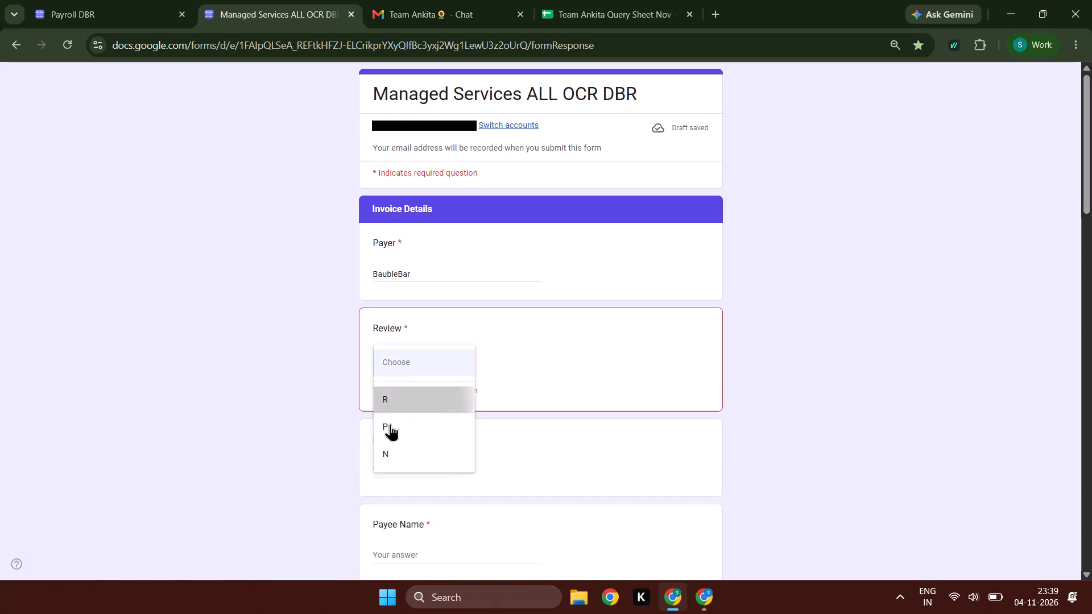
left_click(382, 449)
key("alt+Tab")
scroll(143, 418, "down", 3)
key("alt+Tab")
key("3")
key("Tab")
Copy the matched payee All Brands Unlimited LLC () from the Rossum document into the form's Payee Name field.
key("alt+Tab")
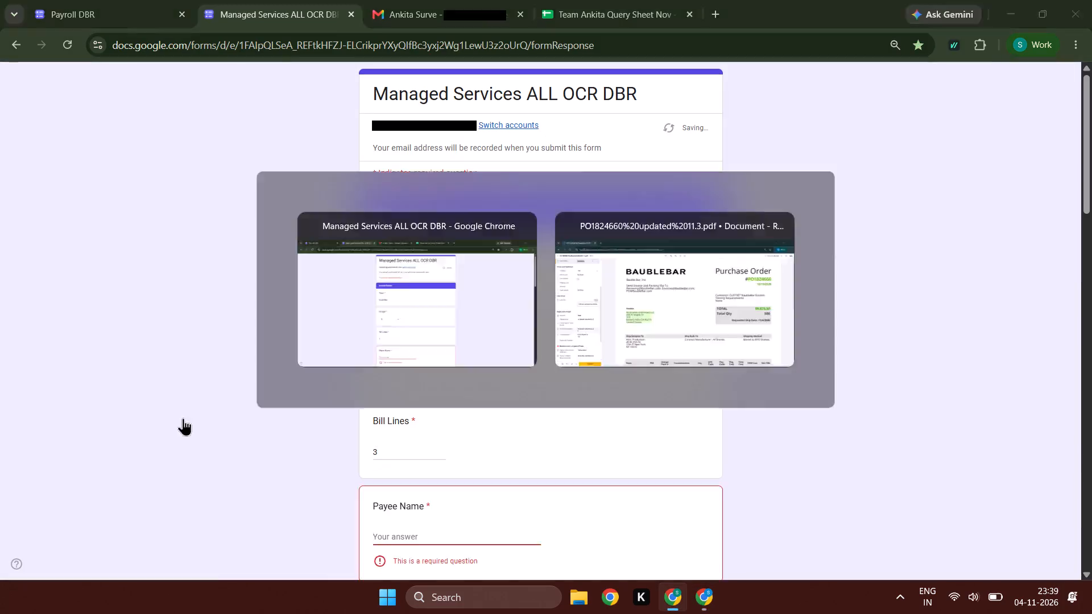
left_click(164, 408)
key("ctrl+c")
key("ctrl+c")
key("alt+Tab")
key("ctrl+v")
key("Tab")
Copy the invoice number PO1824660 from the Rossum document into the form's Invoice # field.
key("alt+Tab")
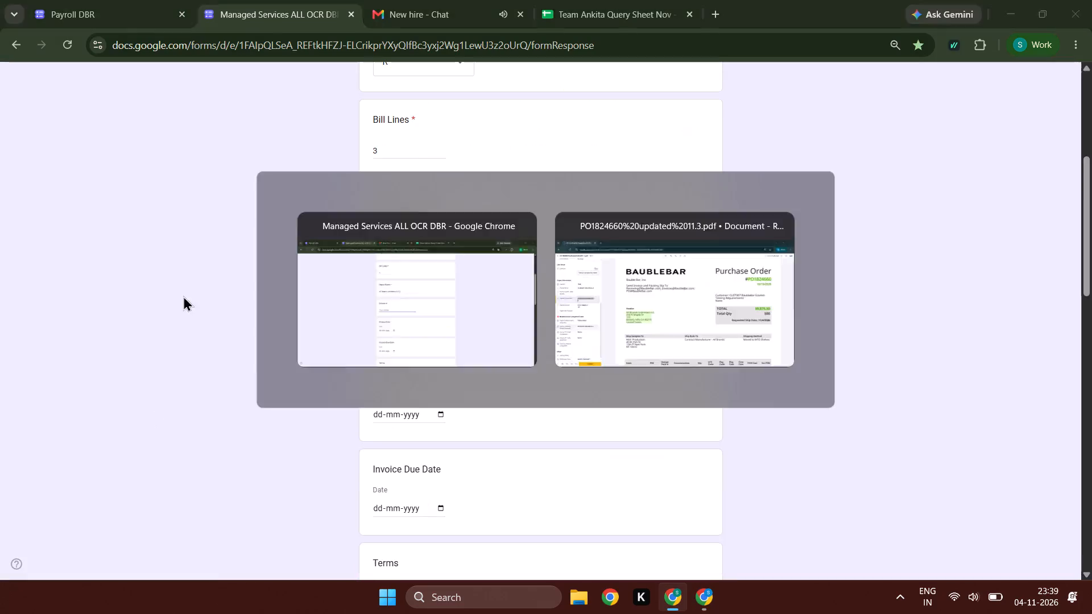
scroll(179, 287, "up", 9)
left_click_drag(157, 179, 89, 173)
key("ctrl+c")
key("ctrl+c")
key("ctrl+c")
key("ctrl+c")
key("alt+Tab")
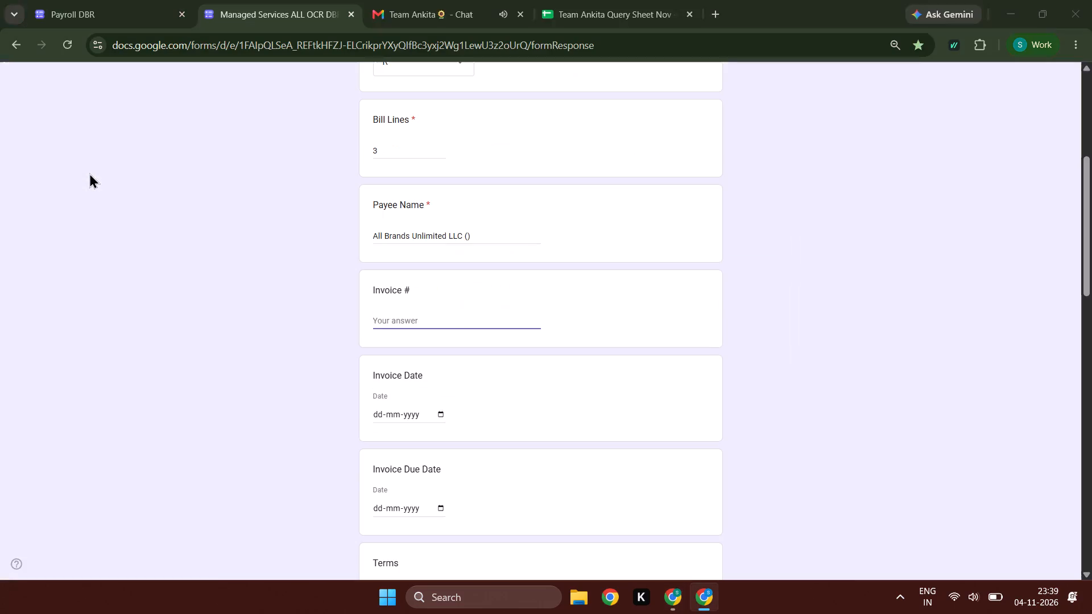
key("ctrl+v")
key("Tab")
Set the form's Invoice Date to 15-10-2026, as given in the Rossum document.
key("alt+Tab")
key("alt+Tab")
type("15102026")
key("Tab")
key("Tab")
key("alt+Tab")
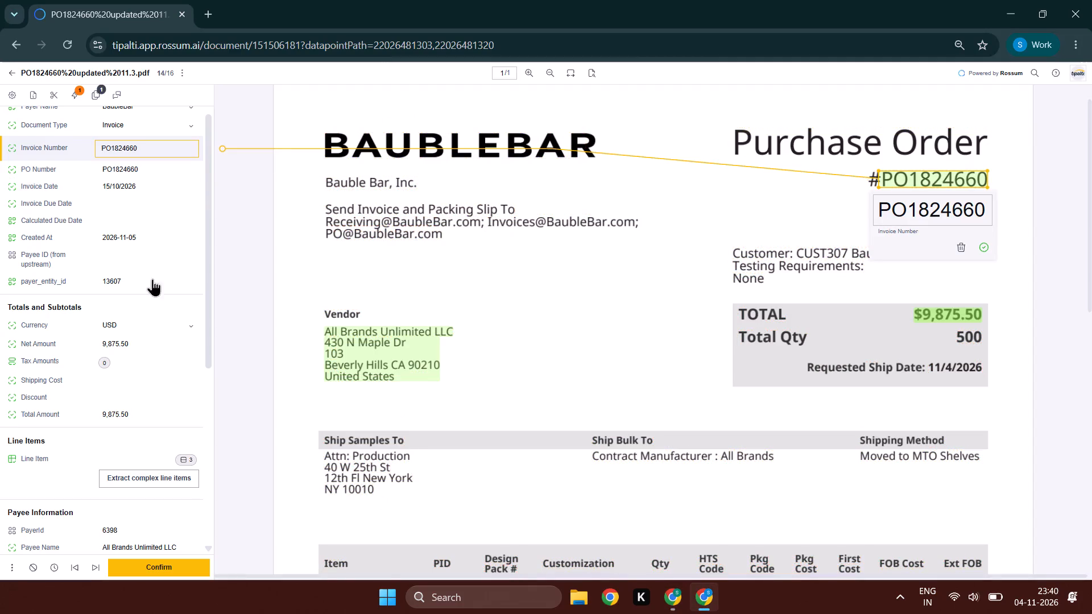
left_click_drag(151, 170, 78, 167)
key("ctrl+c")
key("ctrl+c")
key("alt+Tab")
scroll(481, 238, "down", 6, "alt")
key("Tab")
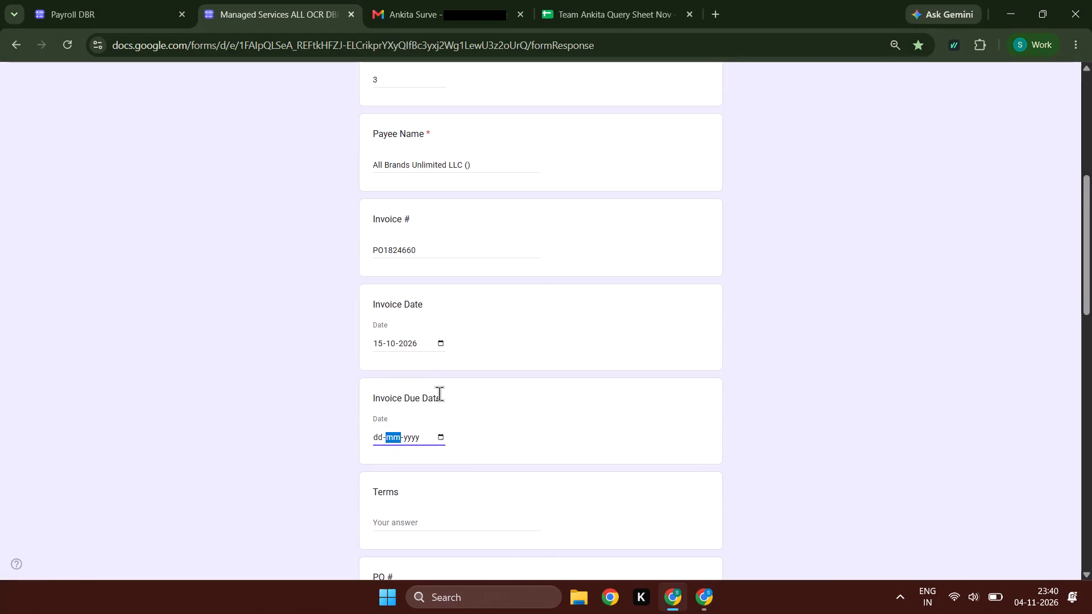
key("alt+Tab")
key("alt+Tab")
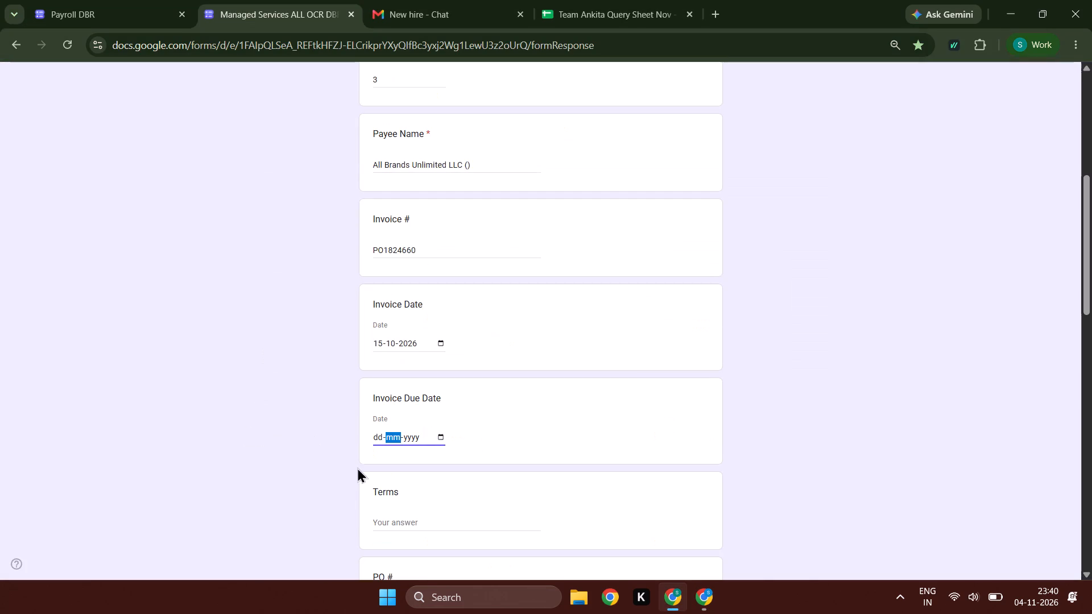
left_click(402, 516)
Copy the total amount 9,875.50 from the Rossum document into the form's Total Amt field.
key("alt+Tab")
left_click_drag(154, 318, 105, 320)
key("ctrl+c")
key("ctrl+c")
left_click_drag(142, 247, 82, 236, "ctrl")
key("ctrl+c")
key("ctrl+c")
key("alt+Tab")
scroll(585, 310, "down", 7, "alt")
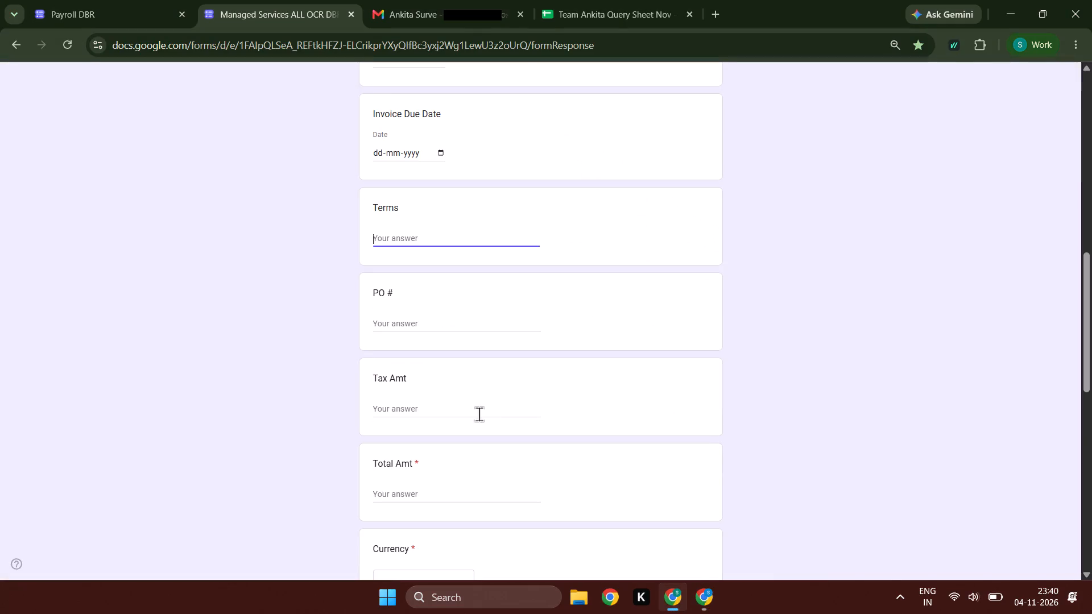
left_click(426, 484)
left_click(428, 492)
left_click(432, 492, "ctrl")
key("ctrl+v")
key("Tab")
Set Currency to USD, Foreign Language and Quality Analyst to NA, Invoice Pages to 1 and Multiple Payees to No.
key("alt+Tab")
scroll(110, 321, "up", 1)
key("alt+Tab")
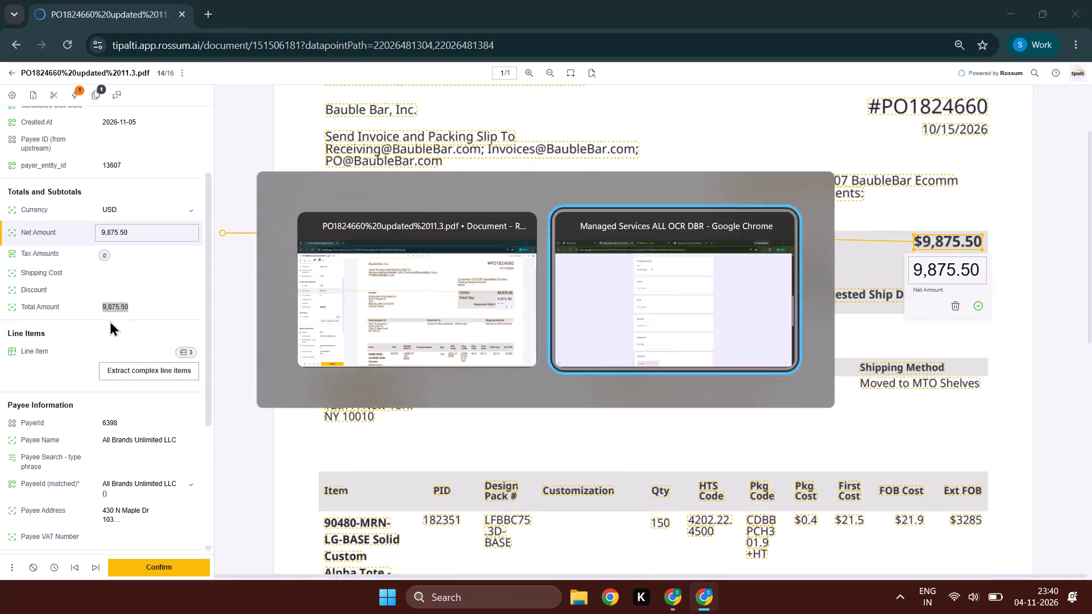
type("US")
key("Tab")
type("NN")
key("Tab")
type("NNN")
key("Tab")
key("1")
key("Tab")
key("n")
key("Tab")
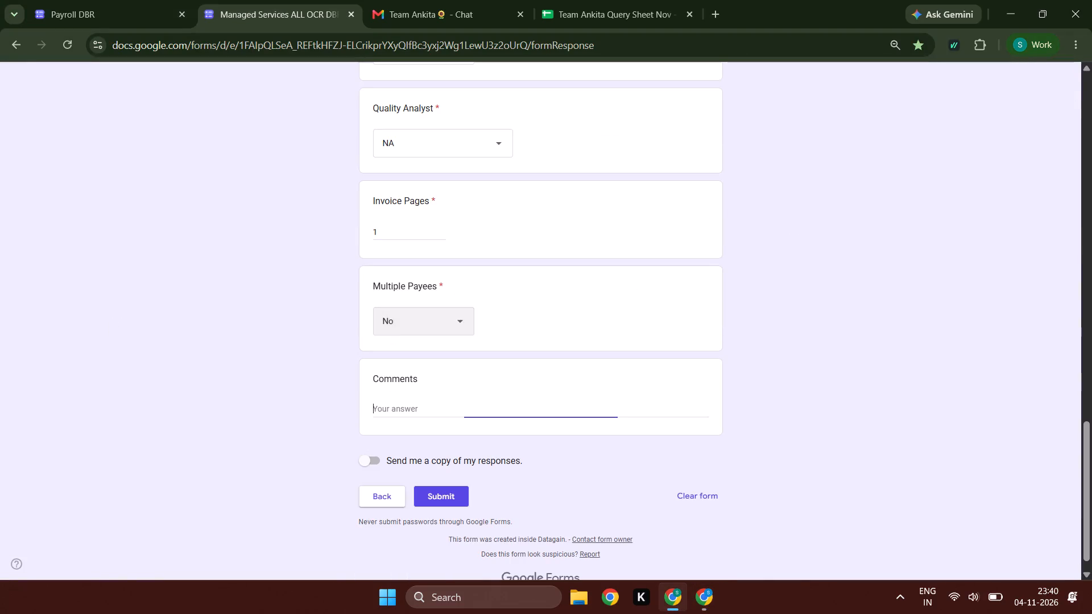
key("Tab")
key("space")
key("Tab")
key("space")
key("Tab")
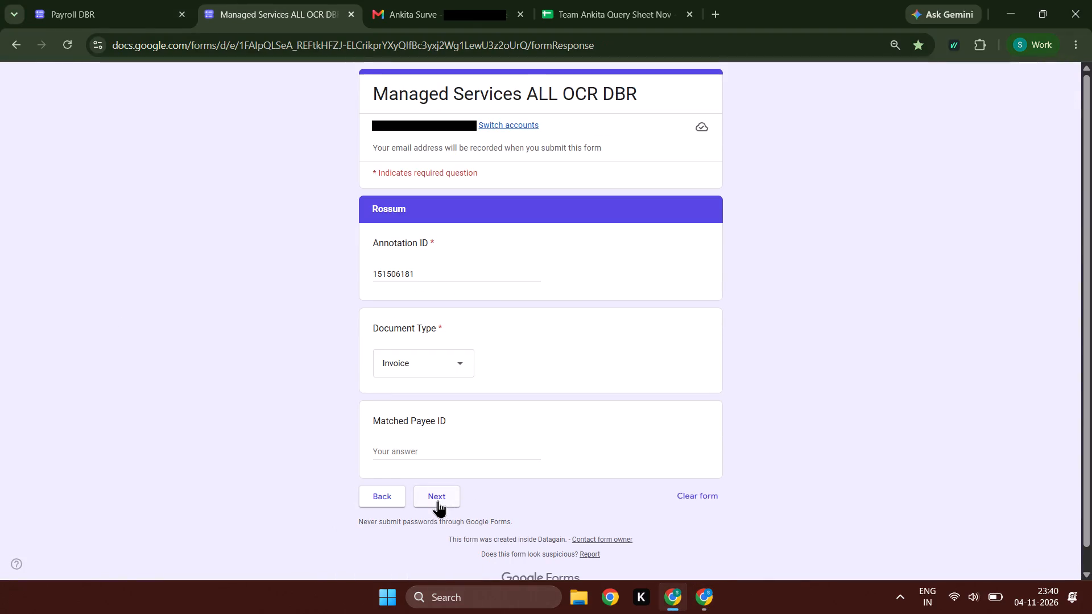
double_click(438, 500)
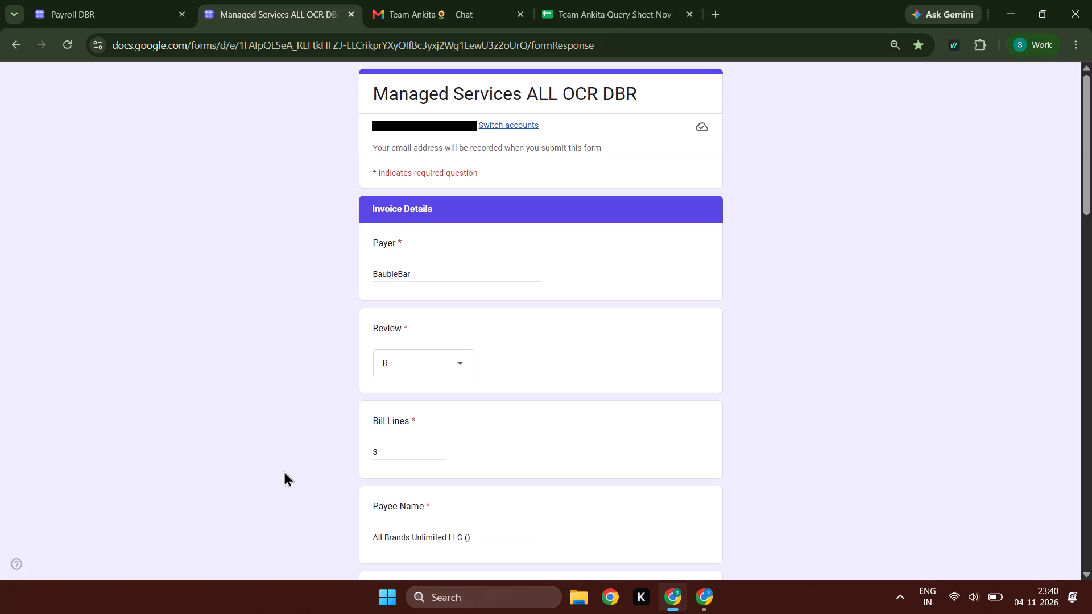
Submit the completed form entry for the BaubleBar document.
scroll(406, 412, "down", 20)
scroll(406, 412, "down", 2)
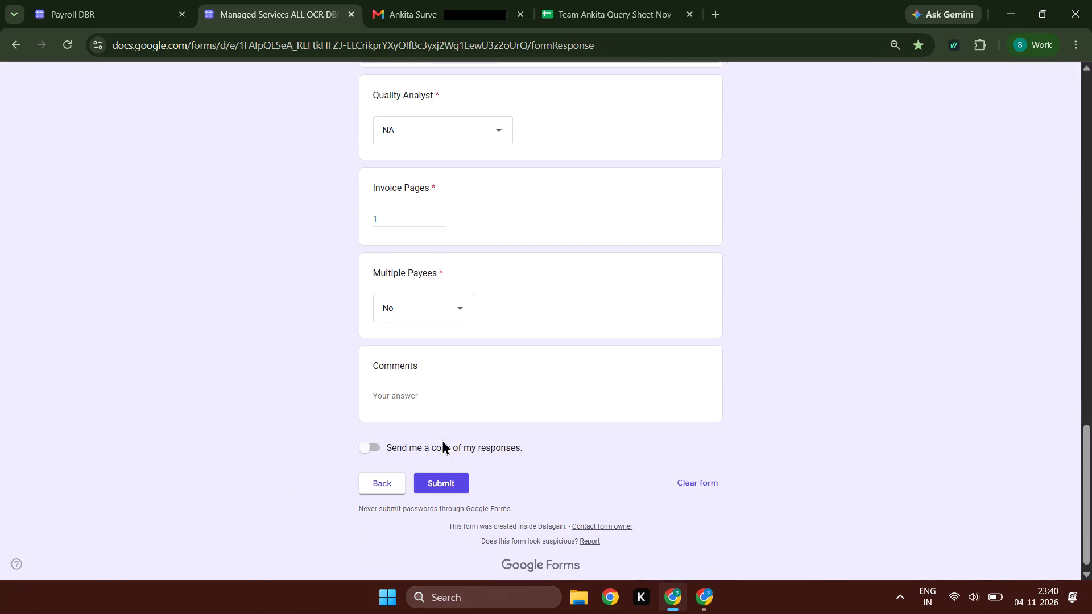
left_click(442, 439)
double_click(445, 476)
Confirm the BaubleBar purchase order PO1824660 document in Rossum.
key("alt+Tab")
left_click(143, 567)
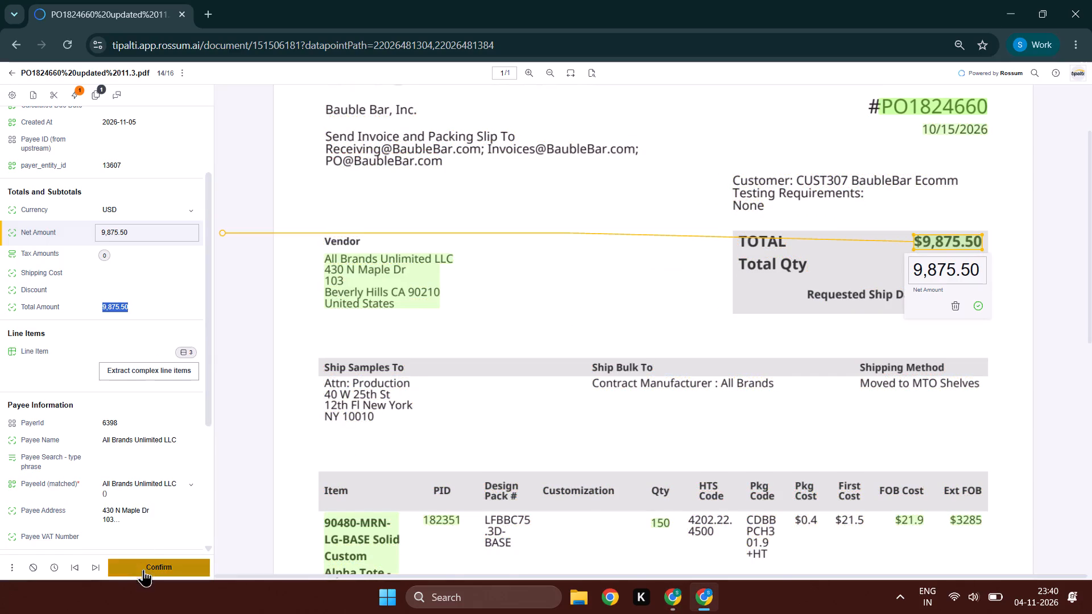
scroll(514, 472, "down", 2)
Start another form response with the account email recorded, choose Rossum, continue to its section and switch back to the Rossum document.
key("alt+Tab")
double_click(440, 153)
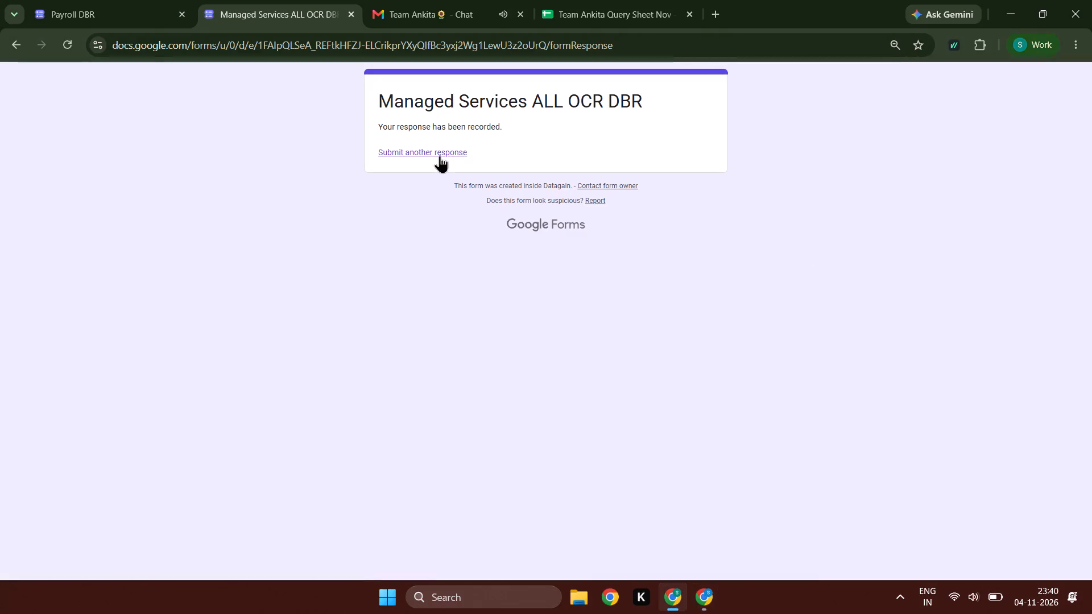
left_click(399, 263)
left_click(422, 526)
left_click(421, 551)
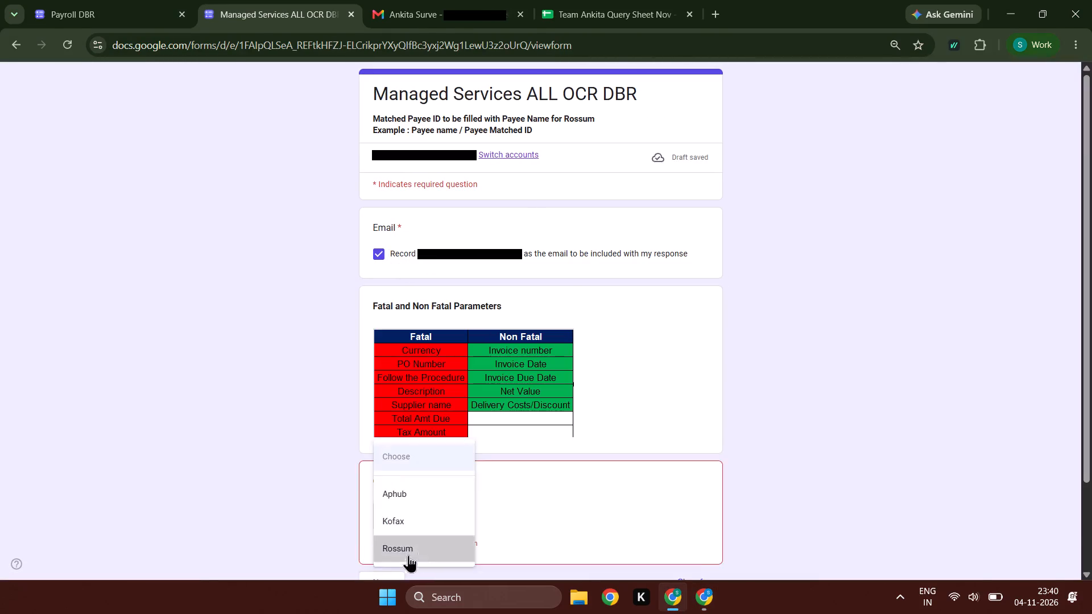
double_click(393, 569)
key("alt+Tab")
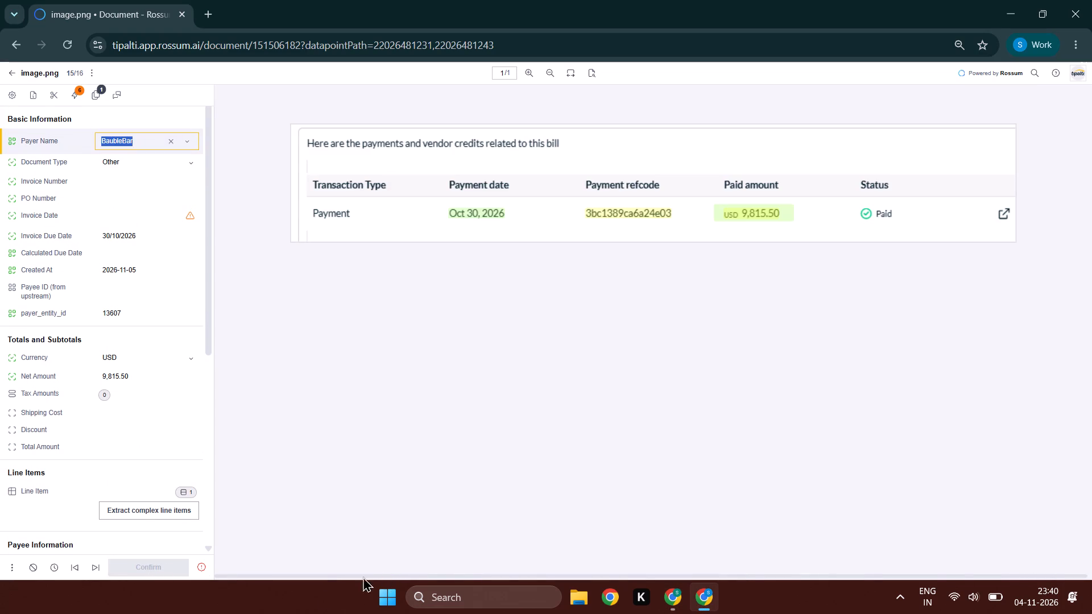
Validate the BaubleBar payment document's header fields in order, from Invoice Number through Net Amount.
left_click(120, 188)
key("Tab")
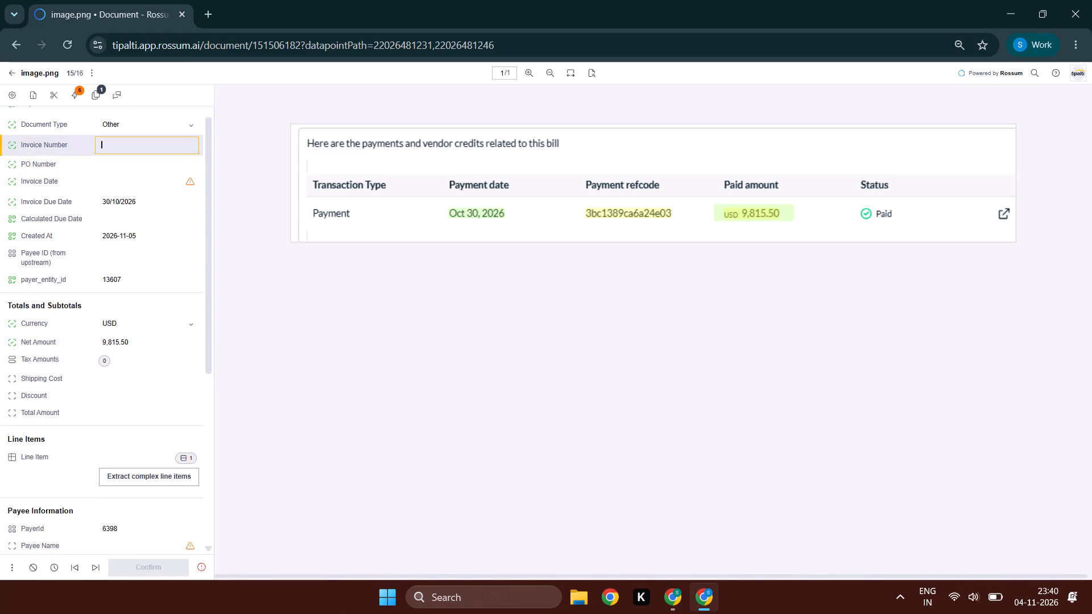
key("Tab")
key("Tab")
key("Tab")
key("Tab")
key("Tab")
key("Tab")
key("Tab")
key("Tab")
key("Tab")
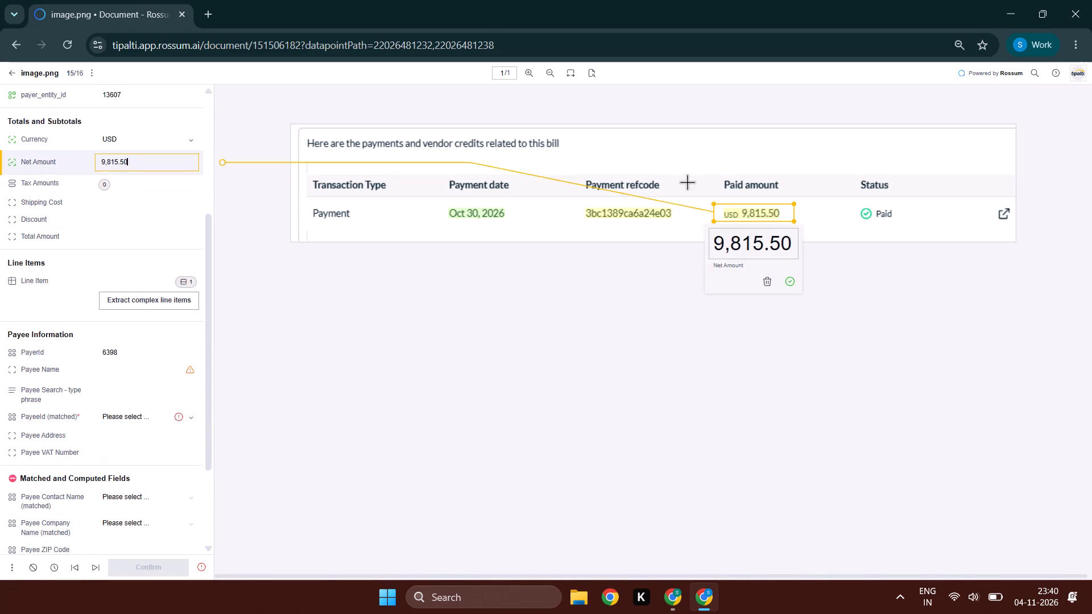
Validate the tax, shipping and discount fields and capture the paid amount 9,815.50 from the document as Total Amount.
key("Tab")
key("Tab")
key("Tab")
left_click_drag(806, 205, 716, 219)
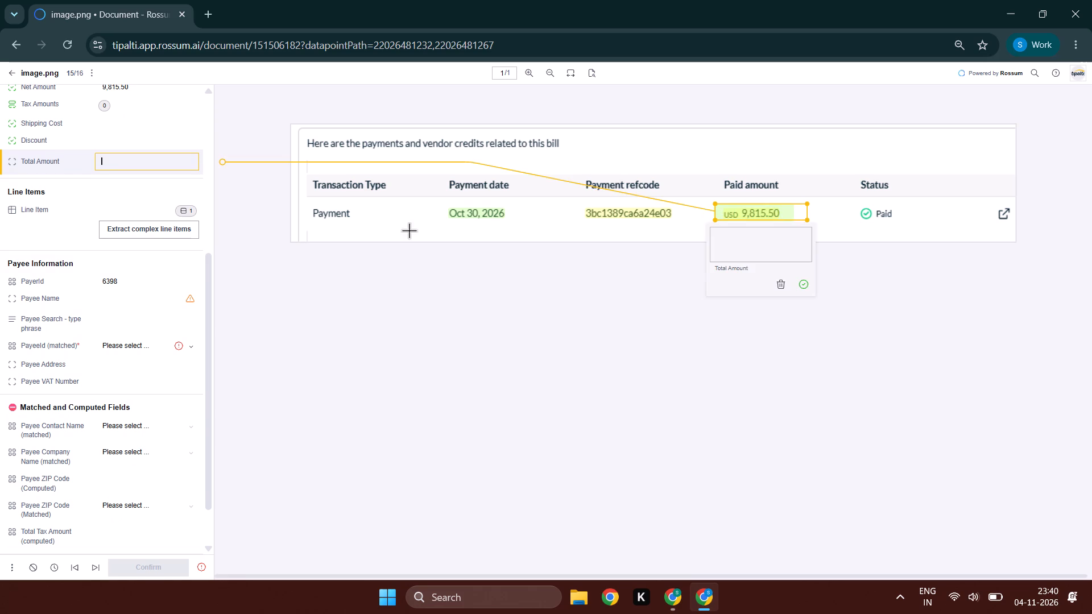
Validate the payment document's line item, going through its extracted fields.
left_click(142, 294)
left_click(175, 105)
key("Tab")
key("Tab")
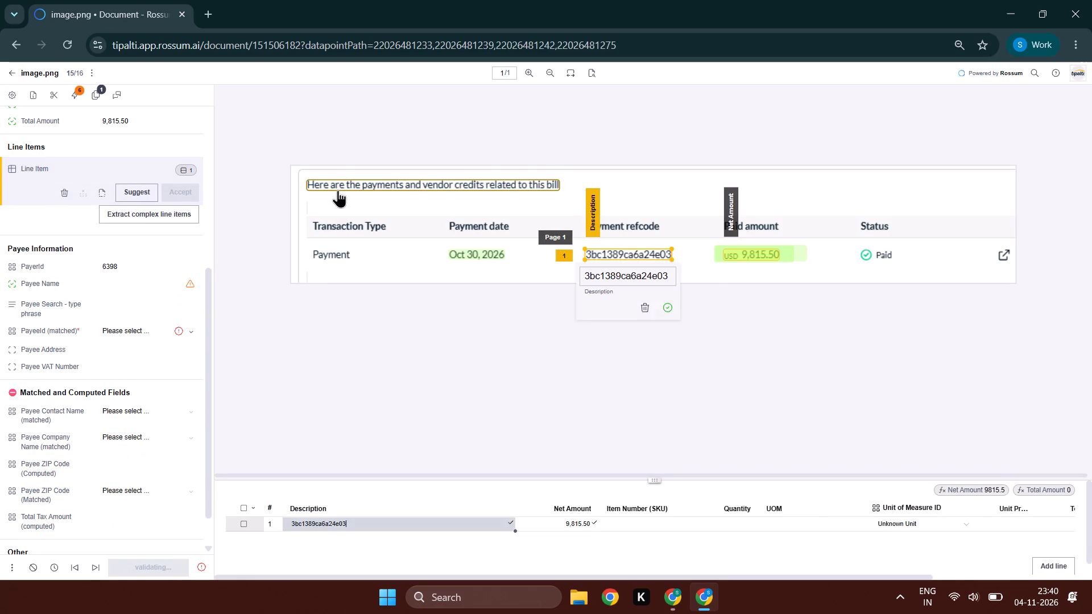
key("Tab")
Validate the empty Payee Name and enter PAYEE UNKNOWN as the payee search phrase.
left_click(114, 278)
scroll(437, 254, "up", 5)
key("Tab")
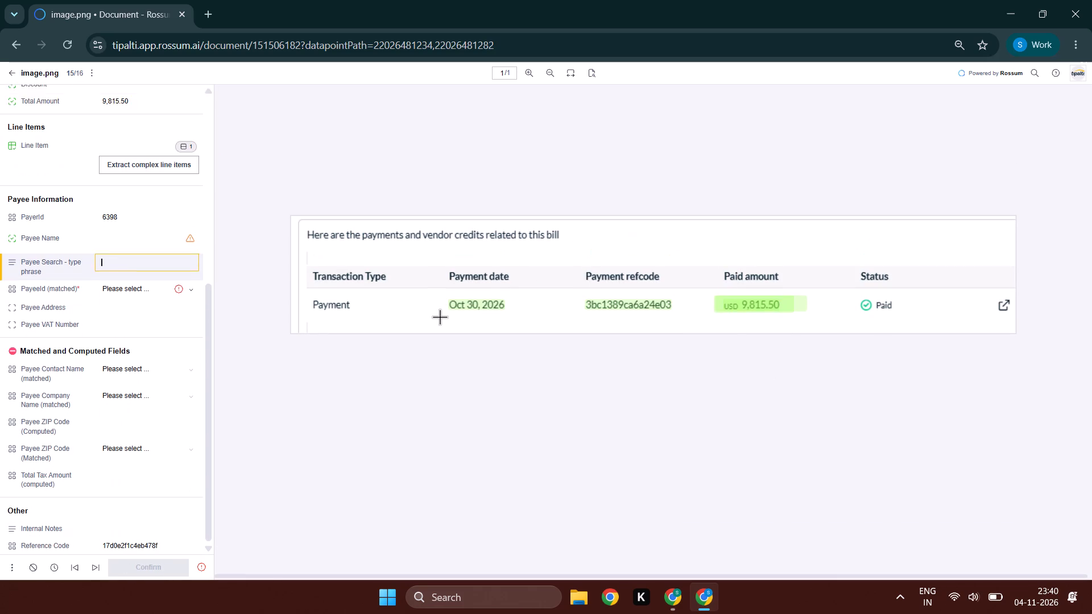
type("PAYEE UNKNOWN")
key("Tab")
key("Tab")
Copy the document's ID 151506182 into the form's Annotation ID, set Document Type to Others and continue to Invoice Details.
double_click(284, 43)
key("ctrl+c")
key("ctrl+c")
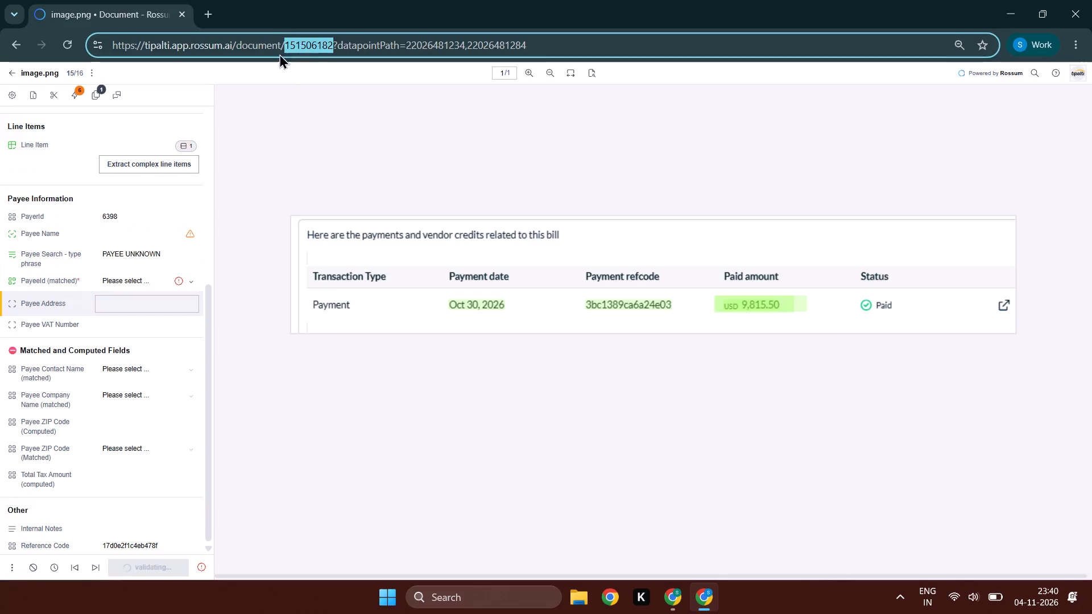
key("alt+Tab")
left_click(400, 274, "ctrl")
key("ctrl+v")
left_click(415, 370)
left_click(407, 445)
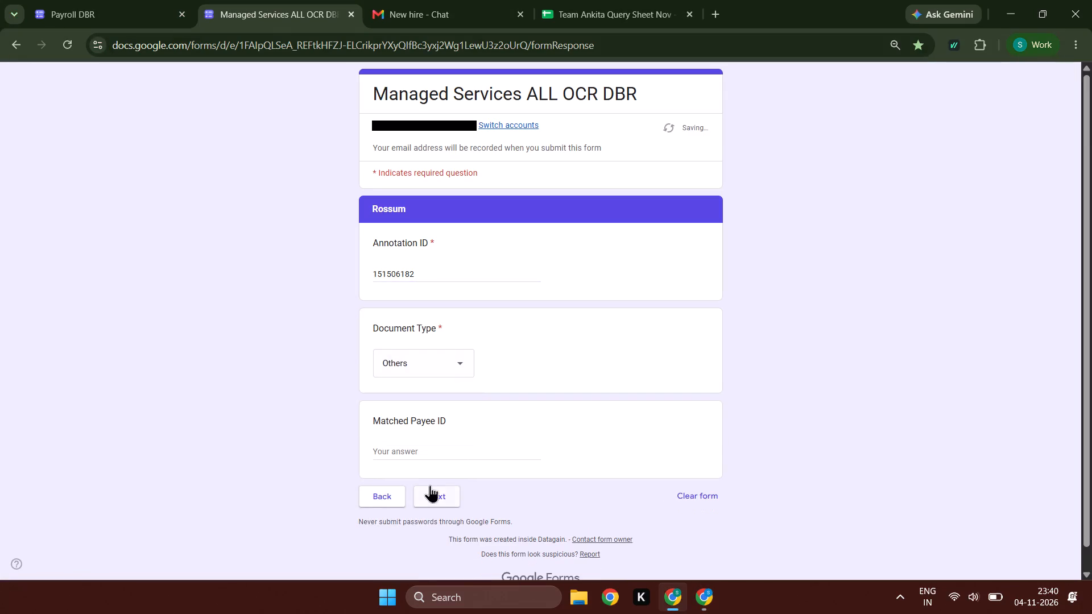
left_click(430, 485)
left_click(437, 488)
left_click(443, 491)
Copy the payer name BaubleBar from the Rossum document into the form's Payer answer.
key("alt+Tab")
scroll(60, 218, "up", 13)
left_click(142, 126)
left_click(143, 134, "ctrl")
key("ctrl+c")
key("ctrl+c")
key("ctrl+c")
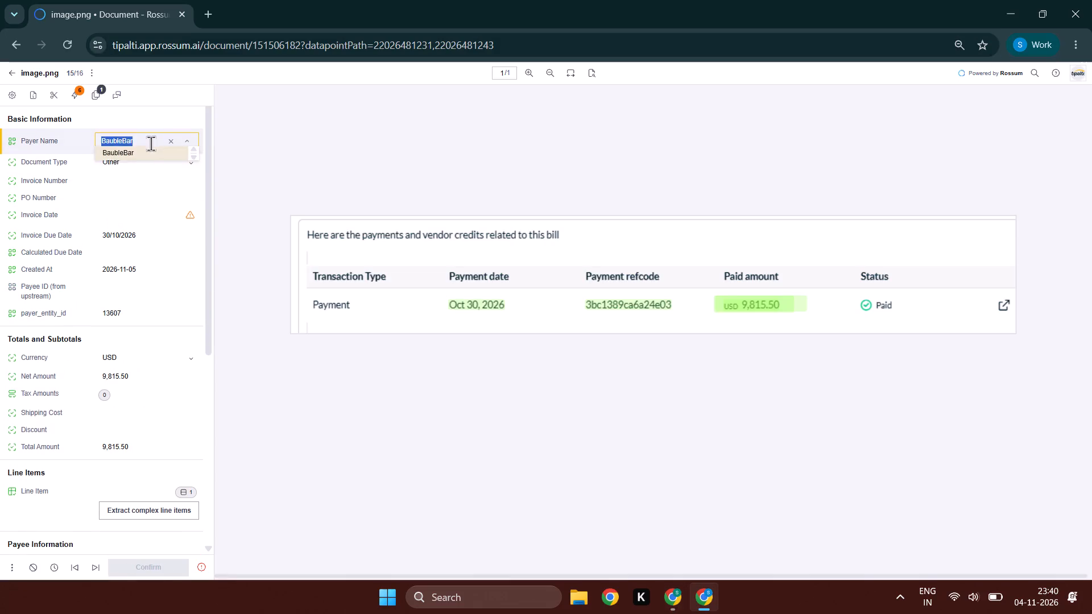
key("alt+Tab")
left_click(405, 267, "ctrl")
key("ctrl+v")
Set Review to R and, after checking the document's line items, Bill Lines to 1 in the form.
left_click(399, 343)
left_click(399, 372)
left_click(407, 401)
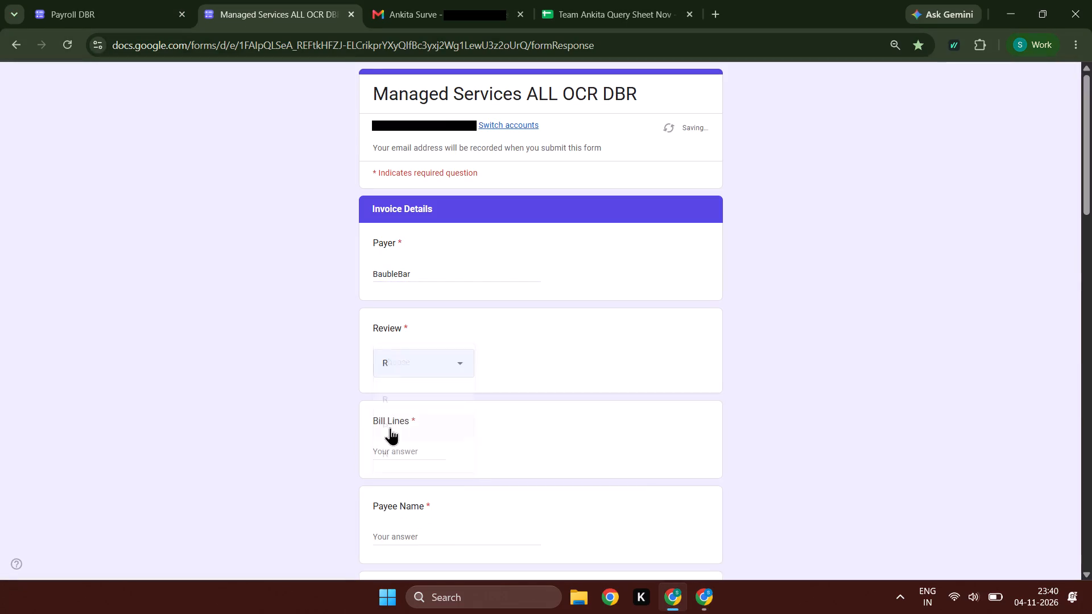
double_click(389, 445)
key("alt+Tab")
scroll(107, 339, "down", 2)
key("alt+Tab")
key("1")
key("Tab")
Switch to the Rossum document and match its PayeeId to Payee Unknown ().
key("alt+Tab")
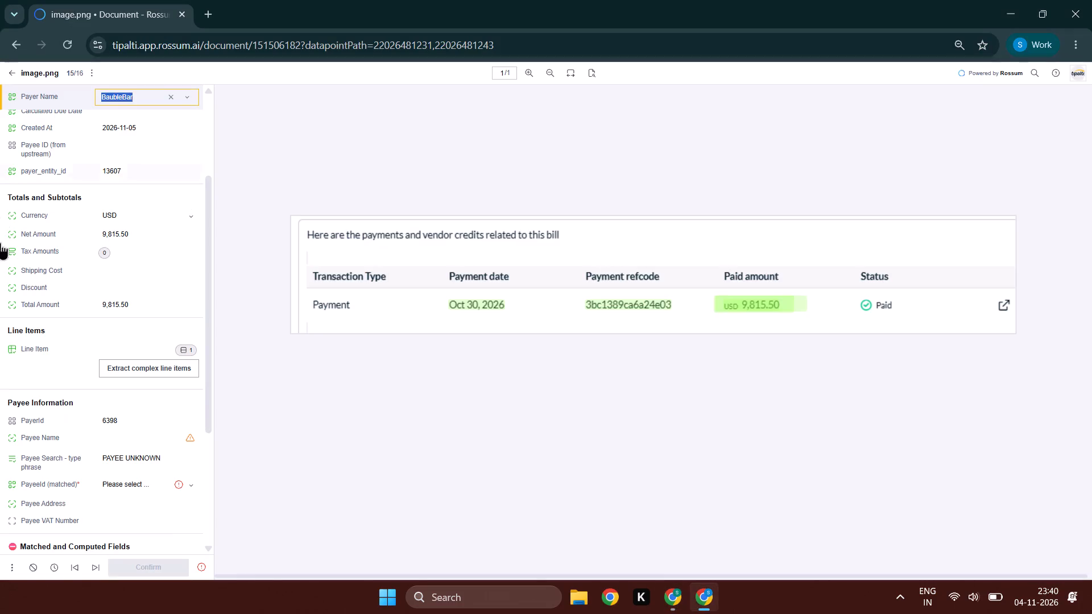
left_click(143, 475)
key("Tab")
left_click(160, 260)
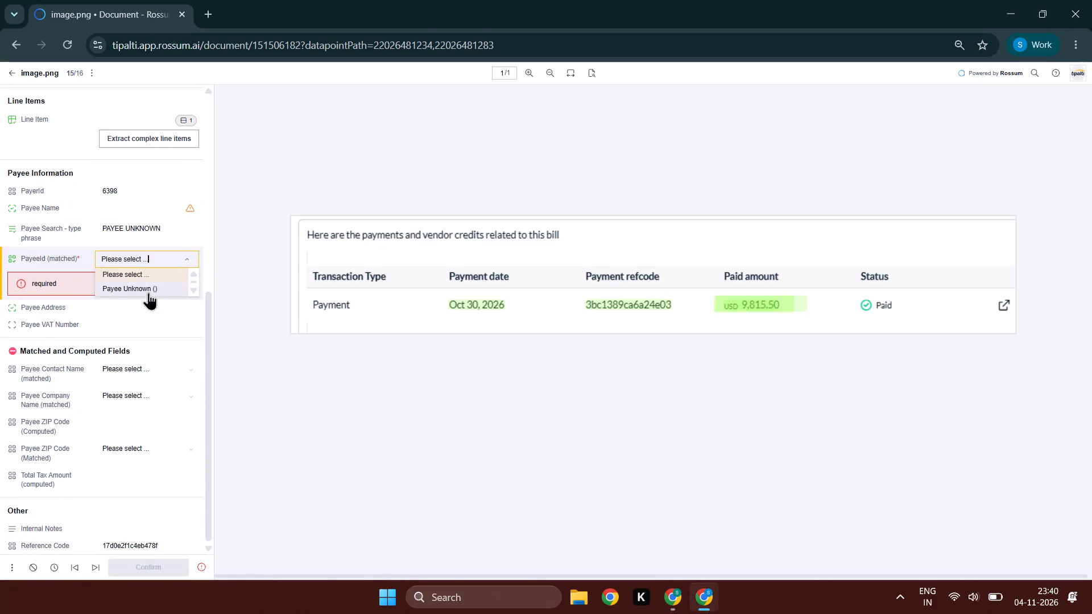
left_click(148, 292)
Copy the matched payee, Payee Unknown (), into the form's Payee Name answer.
triple_click(144, 262)
key("ctrl+c")
key("ctrl+c")
key("alt+Tab")
key("ctrl+v")
Leave Tax Amt empty and set Total Amt to 0.00 in the form.
scroll(431, 342, "down", 8)
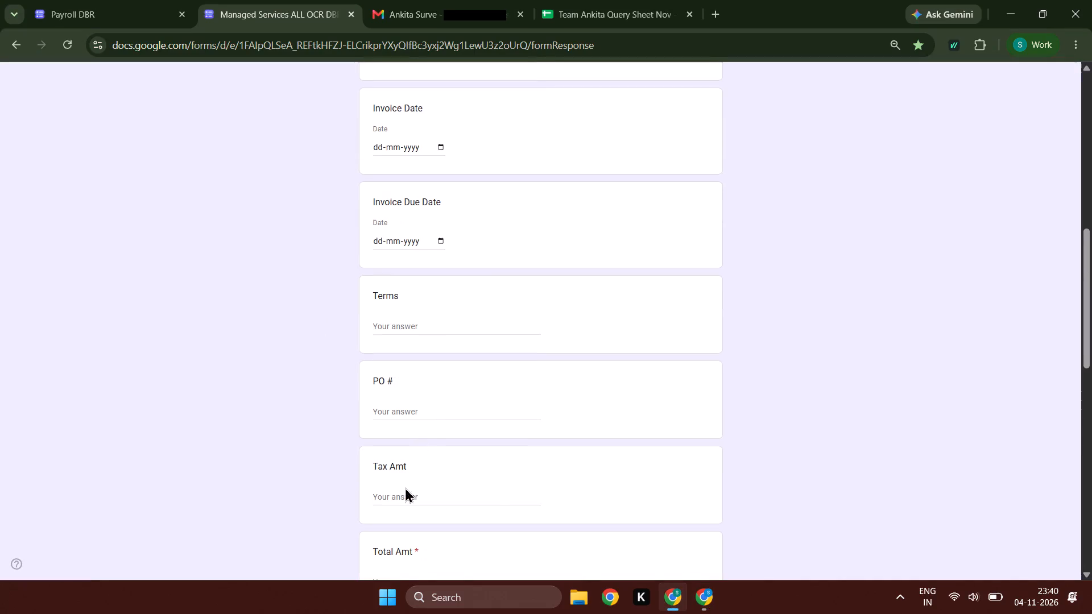
left_click(405, 497)
key("Tab")
type("0.00")
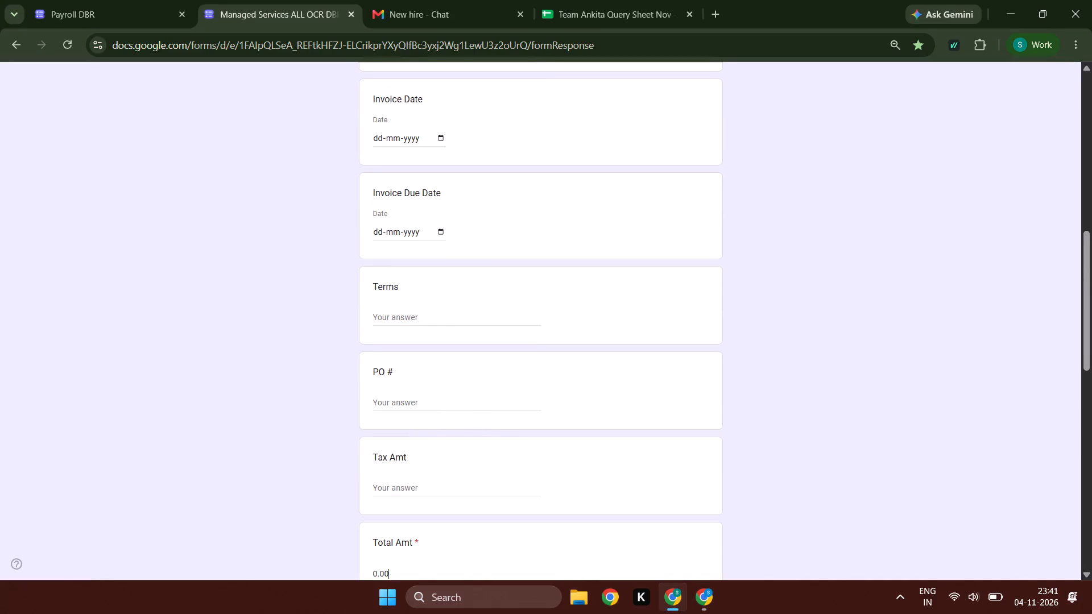
Set Currency to USD, Foreign Language and Quality Analyst to NA, Invoice Pages to 1 and Multiple Payees to No.
key("Tab")
type("US")
key("Tab")
type("NN")
key("Tab")
type("NNN")
key("Tab")
key("1")
key("Tab")
key("n")
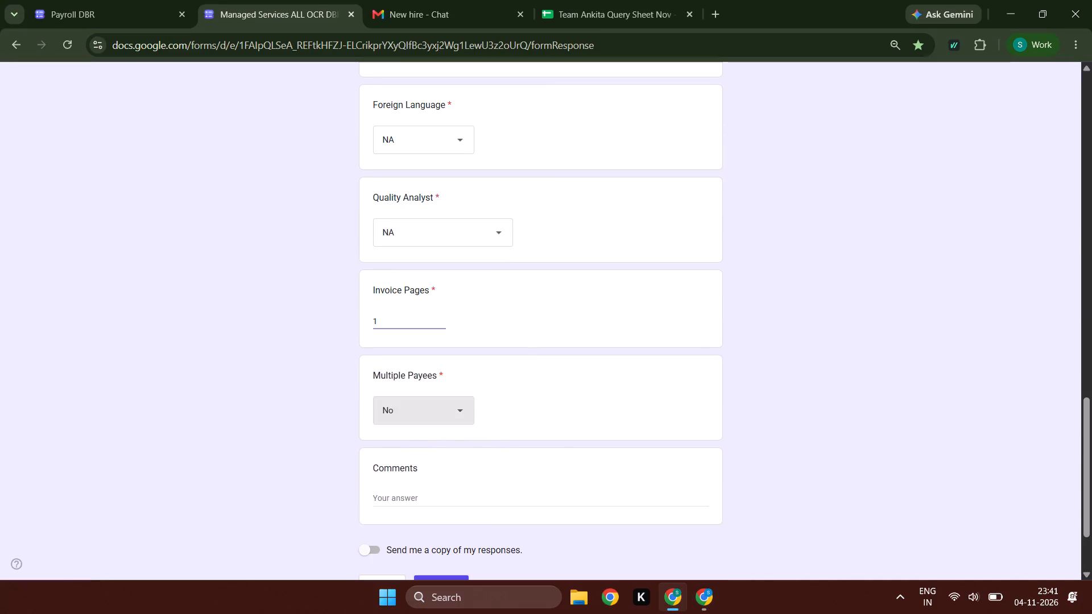
Submit the completed form entry for the BaubleBar payment document.
key("Tab")
key("Tab")
key("space")
key("Tab")
key("Tab")
key("space")
Confirm the BaubleBar payment document in Rossum.
key("alt+Tab")
double_click(150, 570)
Start another form response with the account email recorded, choose Rossum as the OCR and continue to its section.
key("alt+Tab")
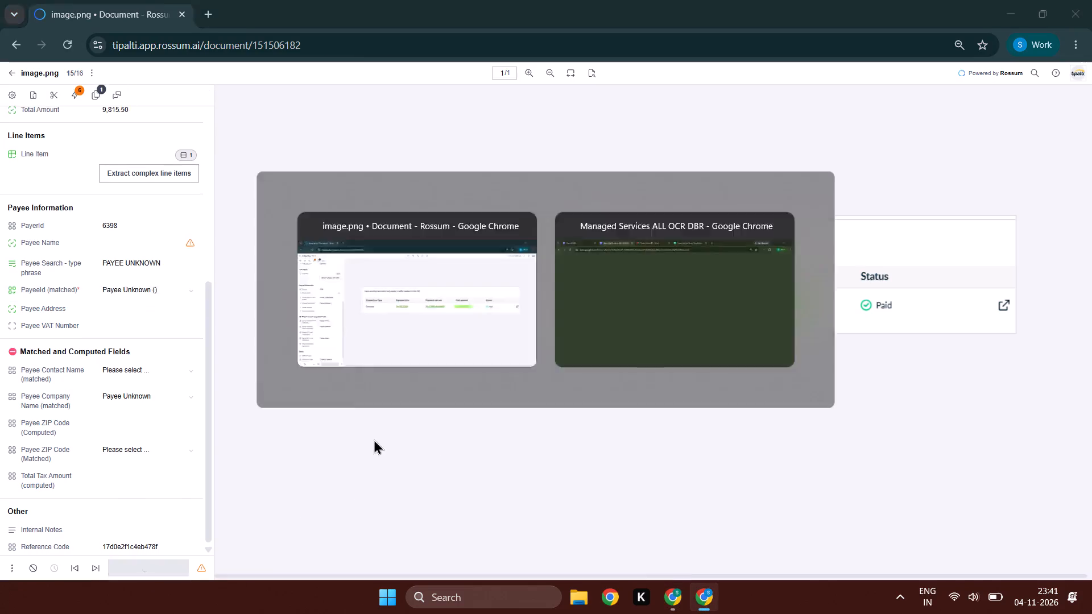
left_click(393, 152)
key("alt+Tab")
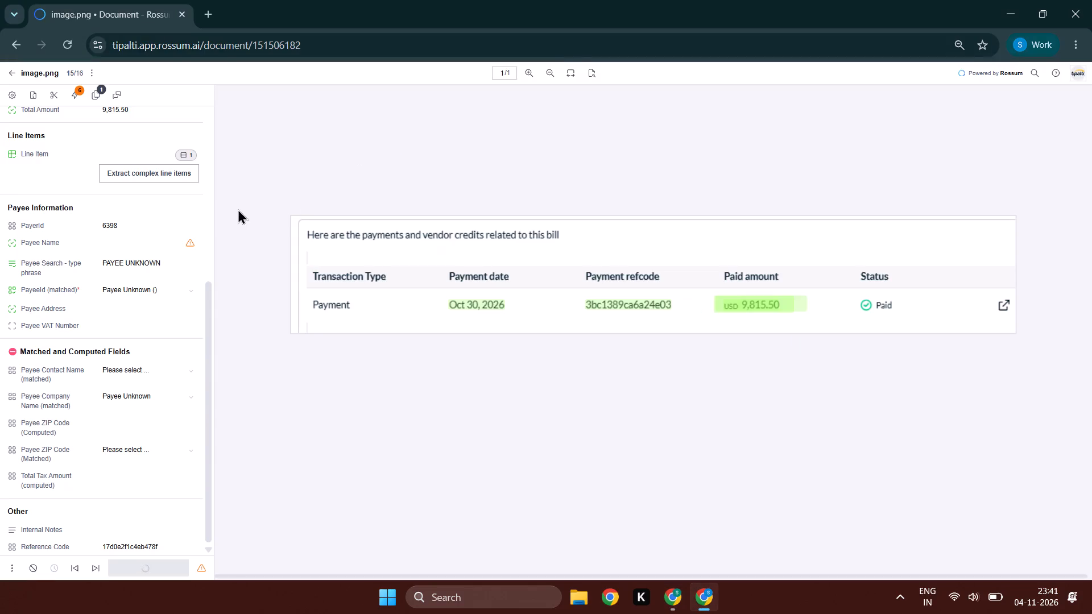
key("alt+Tab")
left_click(366, 249)
left_click(437, 516)
left_click(427, 545)
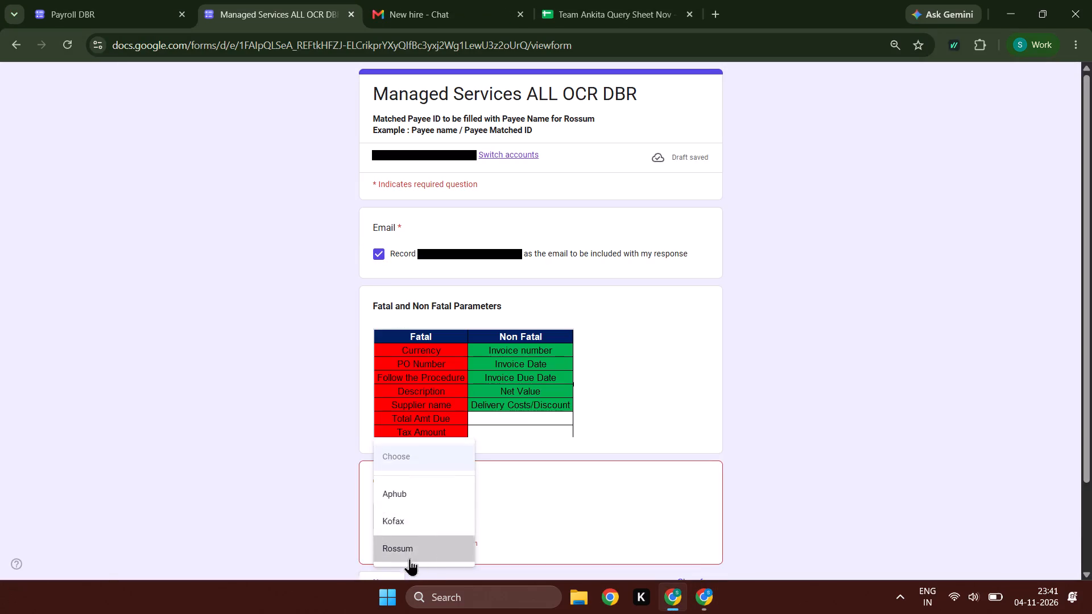
double_click(388, 567)
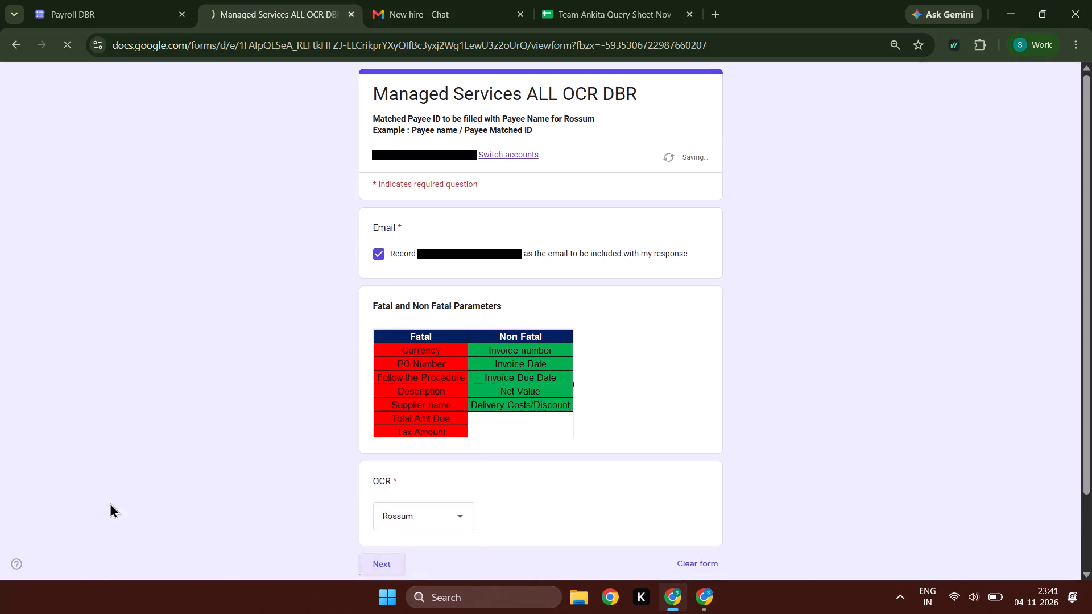
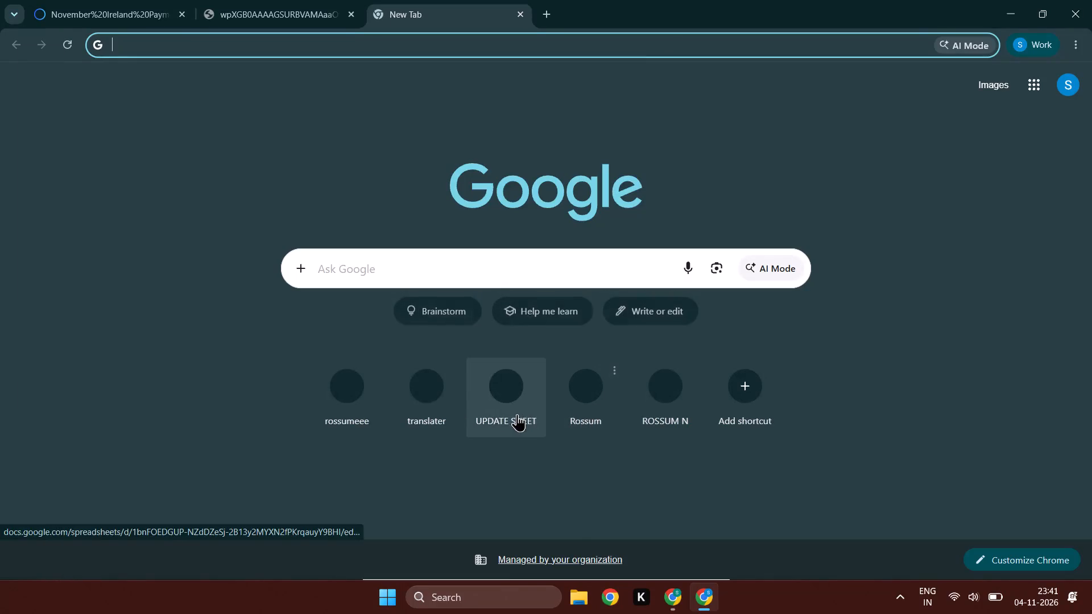
Translate the image of the Owl Labs November Ireland Payments email into English in Google Translate and review its text.
left_click(421, 412)
left_click(797, 300)
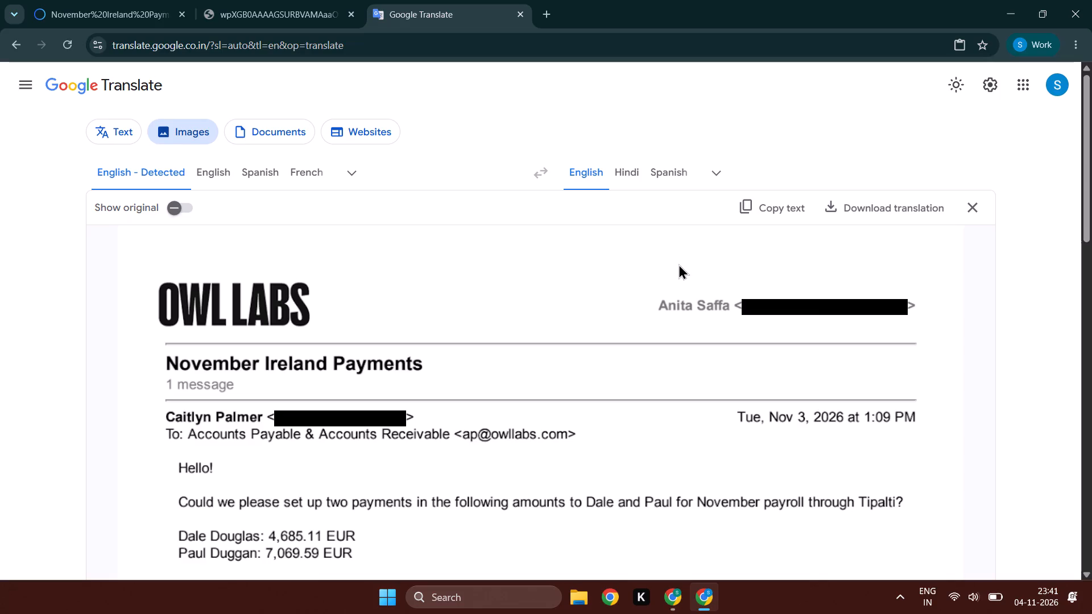
scroll(729, 181, "down", 6)
scroll(687, 252, "up", 1)
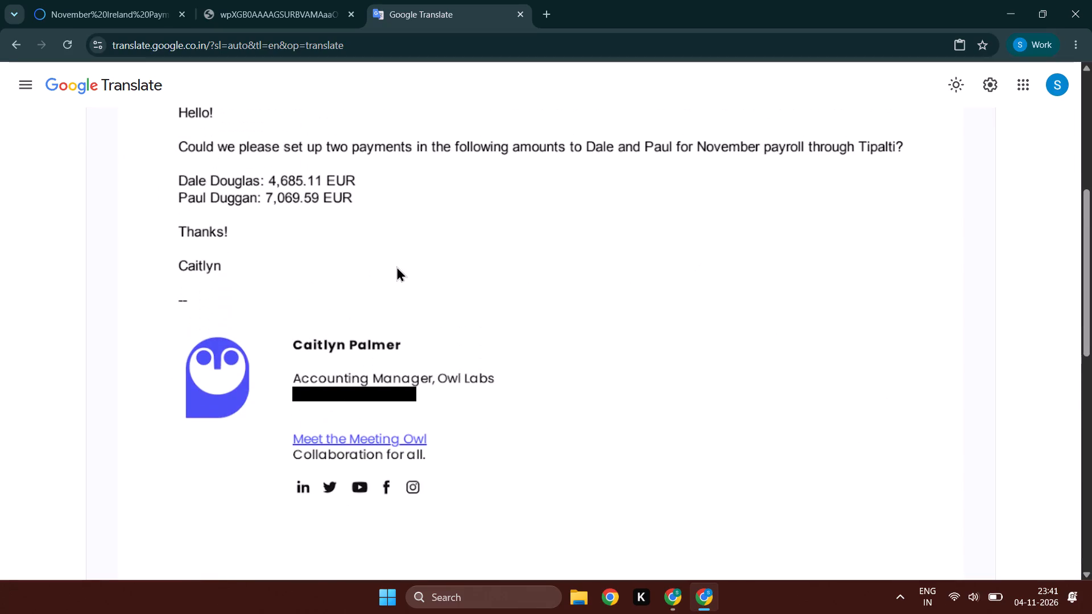